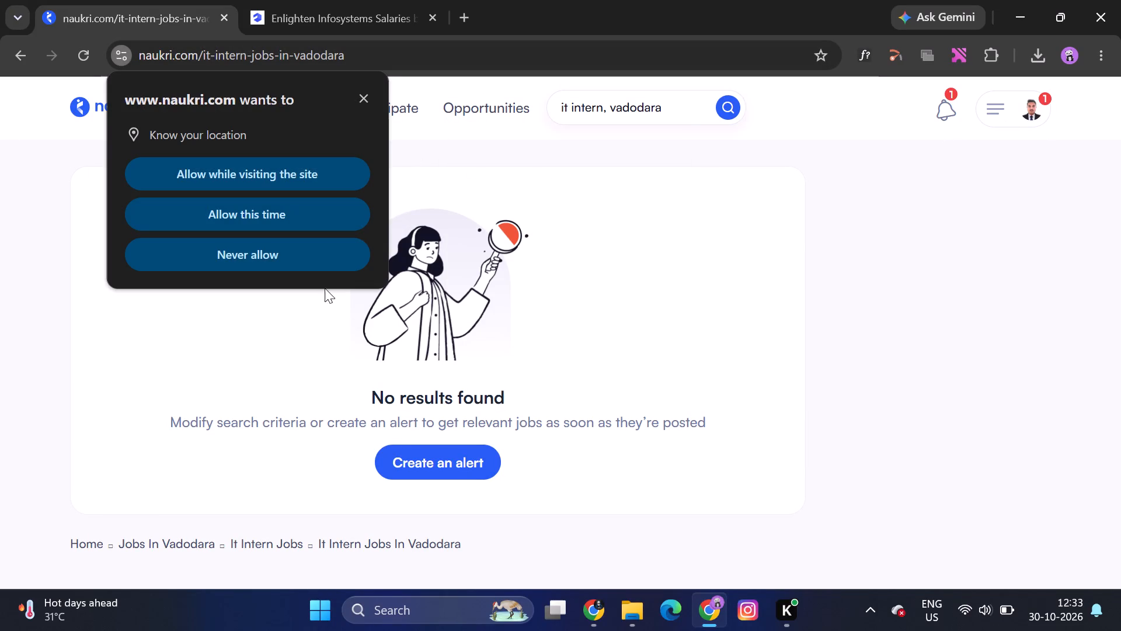
Allow the Naukri site to access the location for this time only.
click(269, 228)
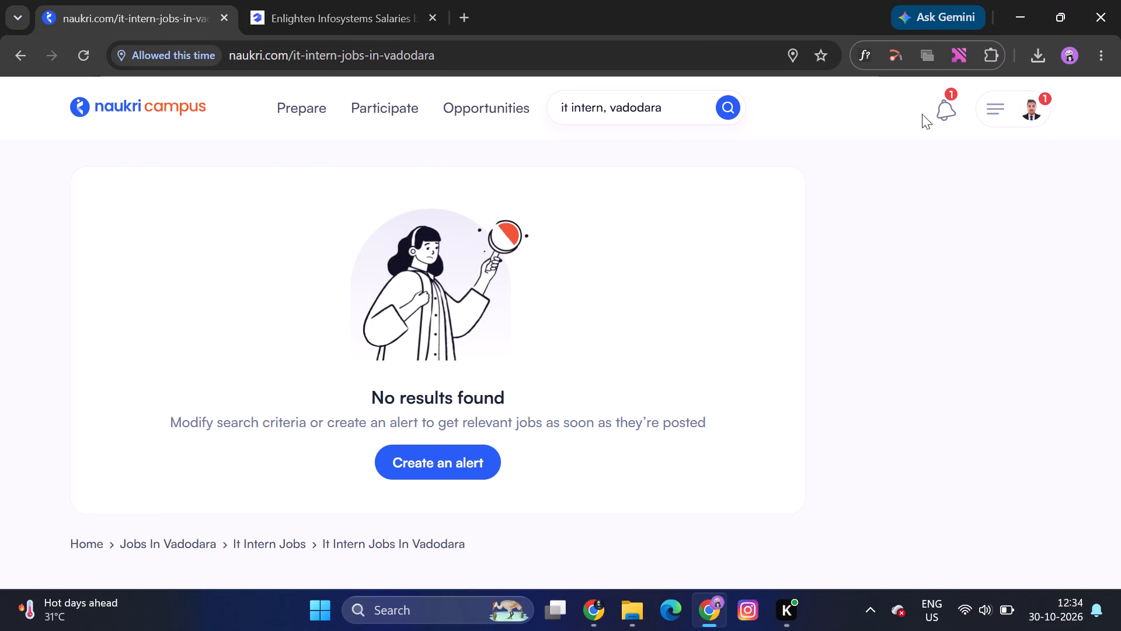
Check the notifications on Naukri Campus and close them.
click(951, 102)
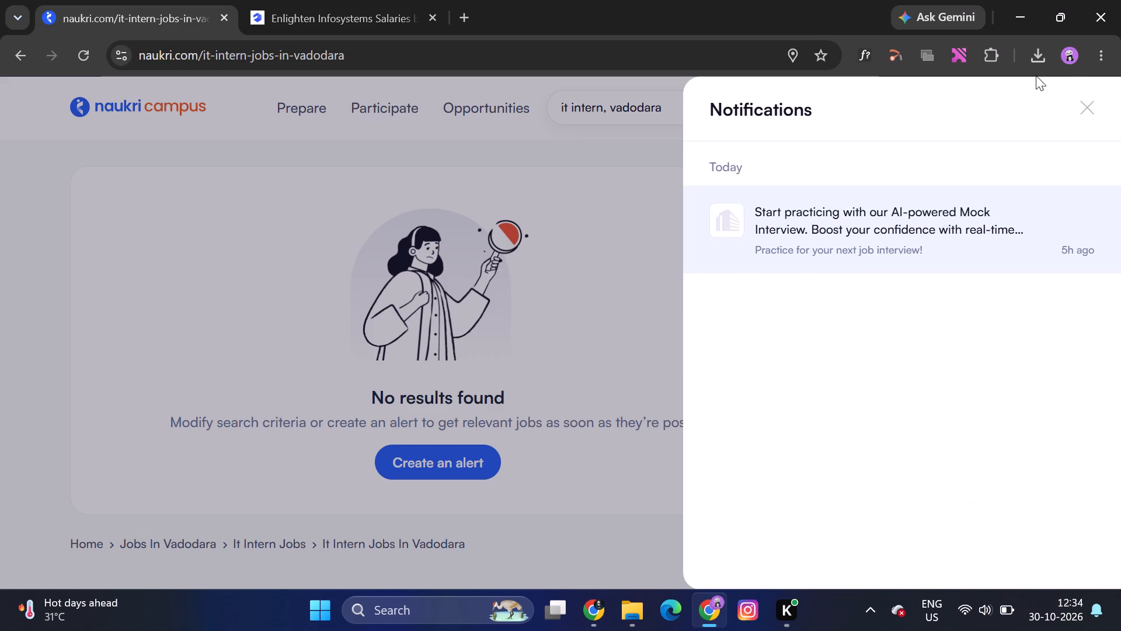
click(1082, 102)
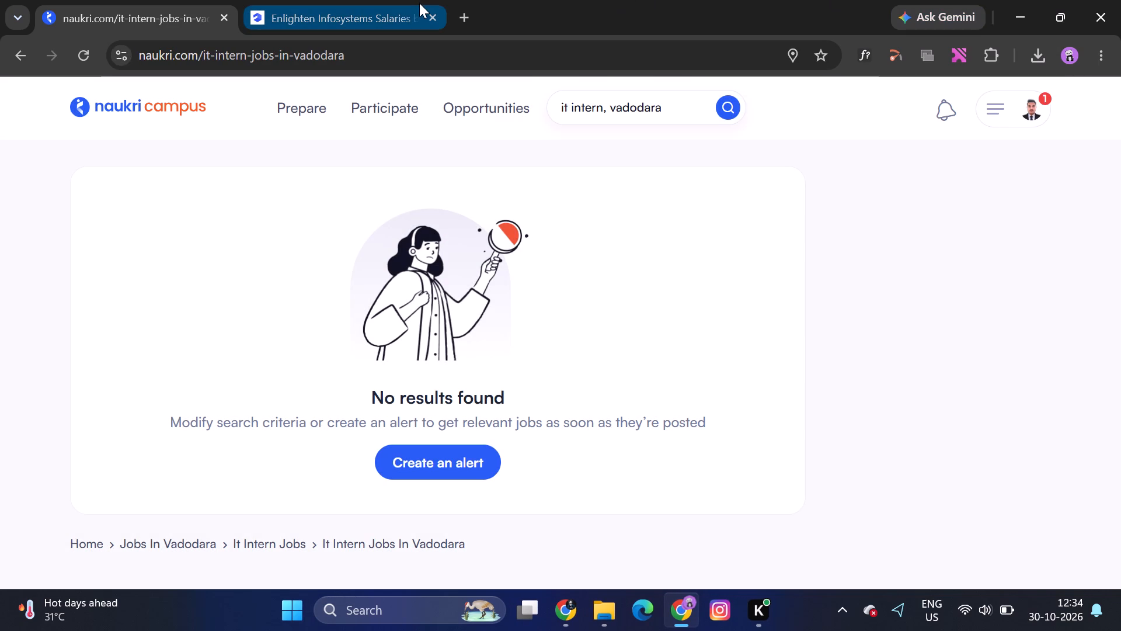
Switch to the Enlighten Infosystems salaries page on AmbitionBox and open a new browser tab.
click(400, 0)
click(464, 22)
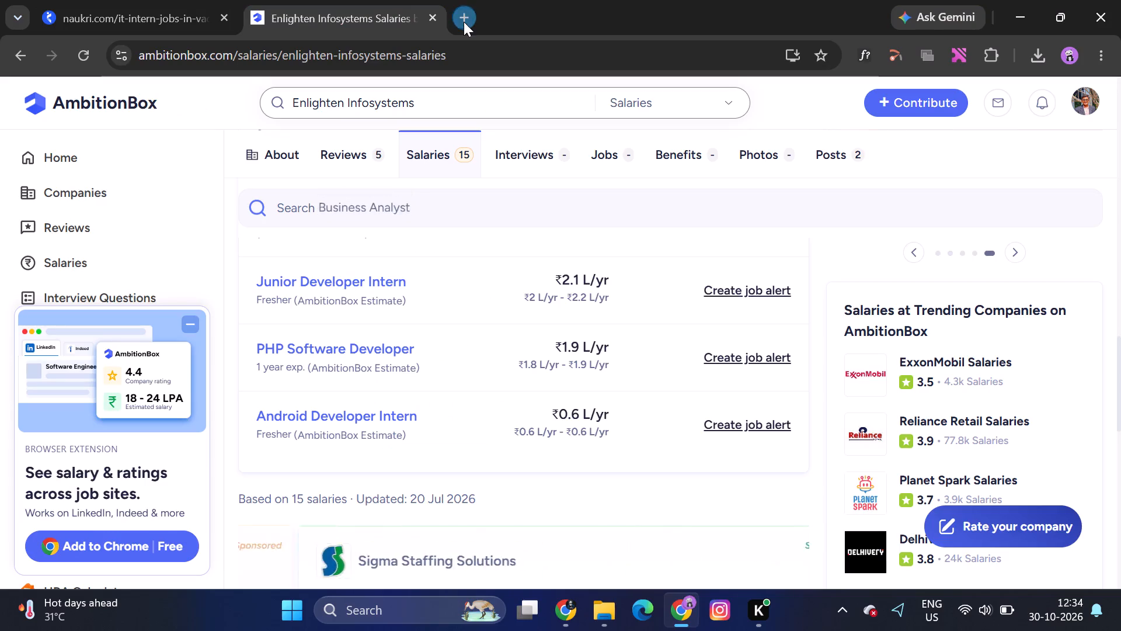
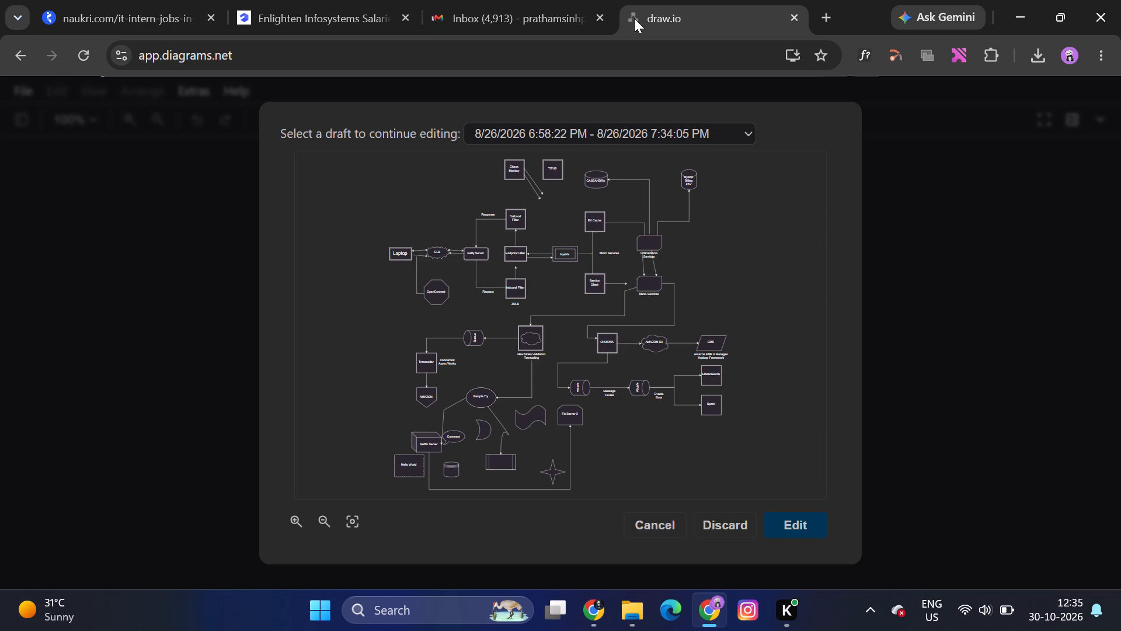
Discard the saved draft from 8/26/2026 6:58:22 PM and skip the other draft to start with a blank diagram.
click(702, 522)
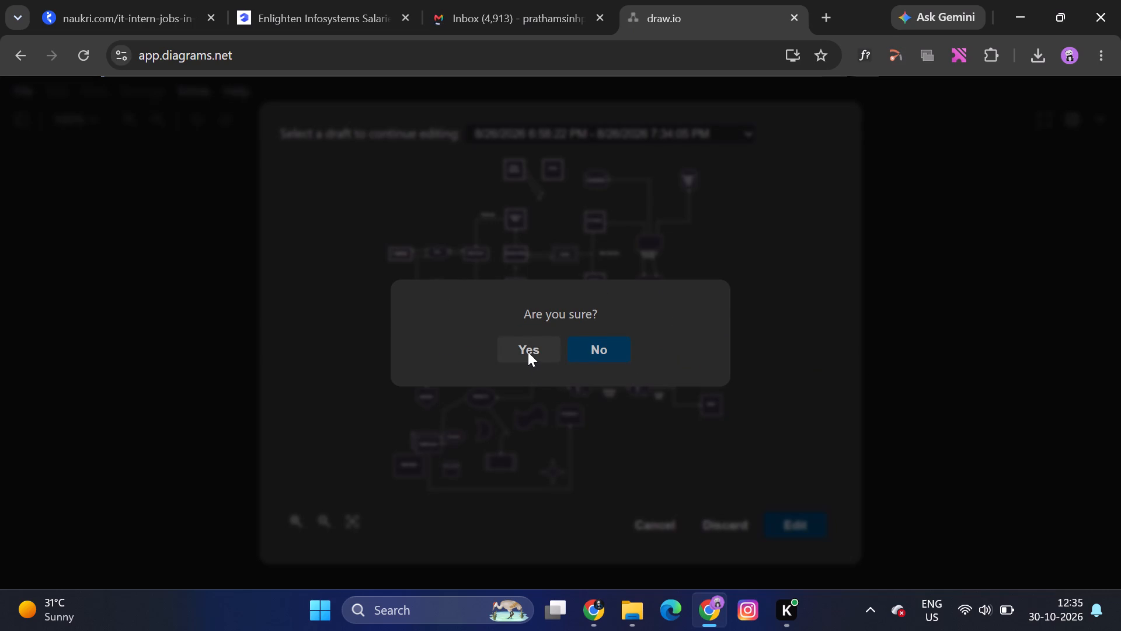
click(528, 352)
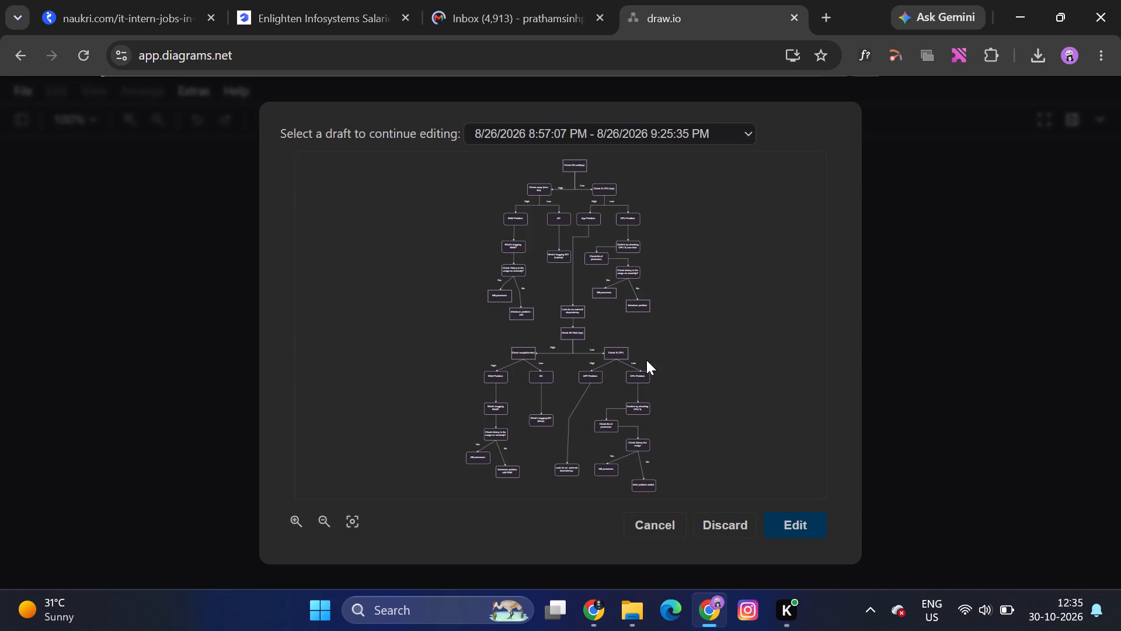
click(662, 518)
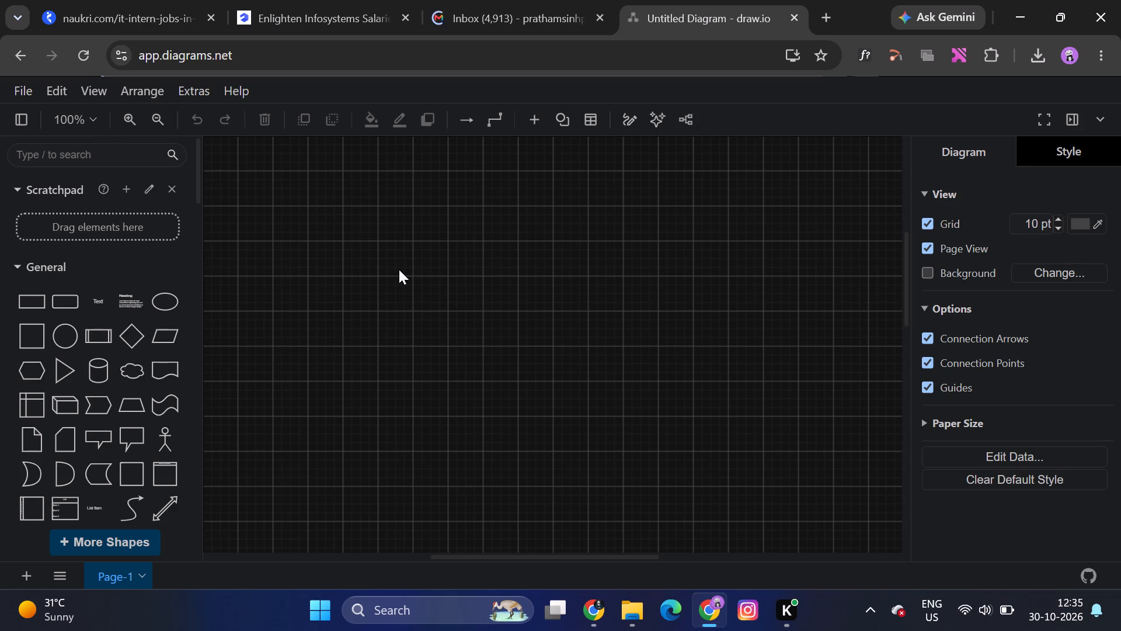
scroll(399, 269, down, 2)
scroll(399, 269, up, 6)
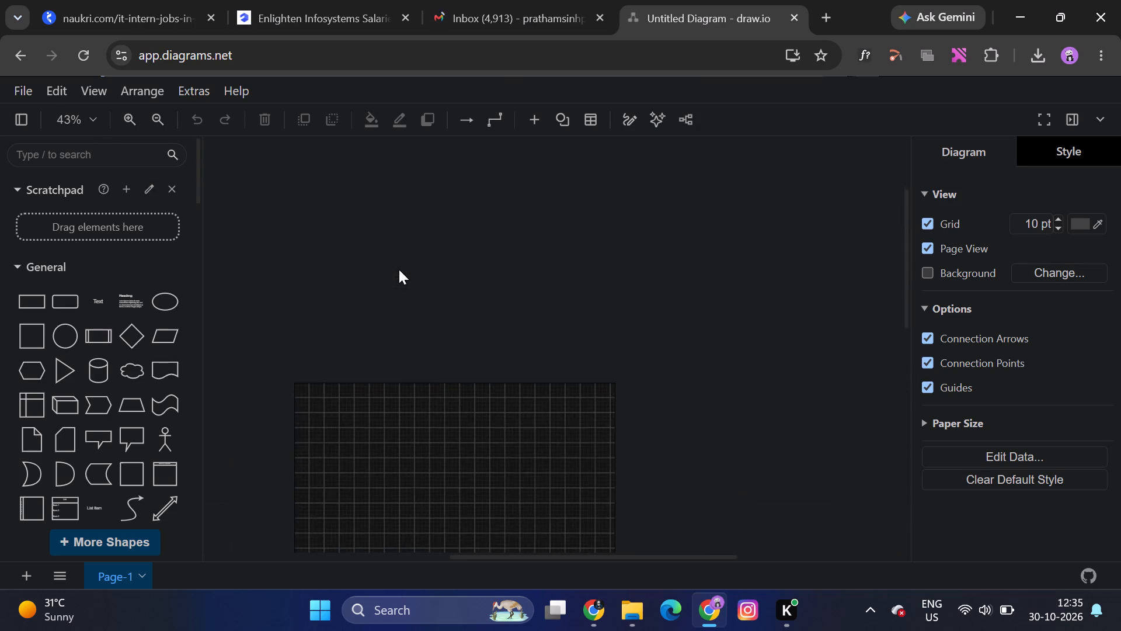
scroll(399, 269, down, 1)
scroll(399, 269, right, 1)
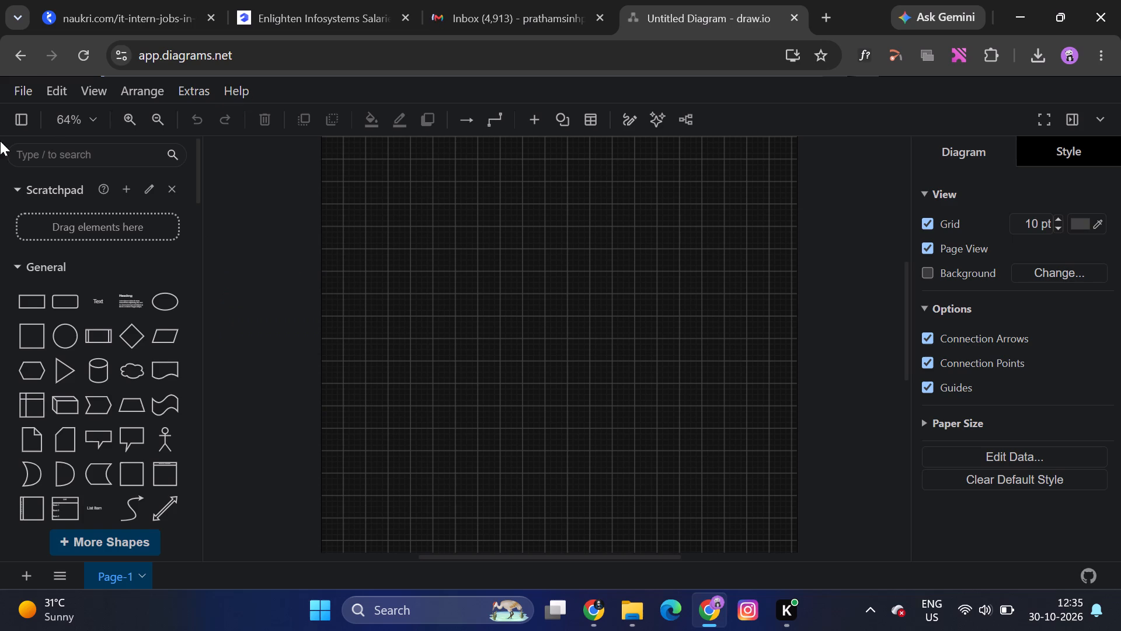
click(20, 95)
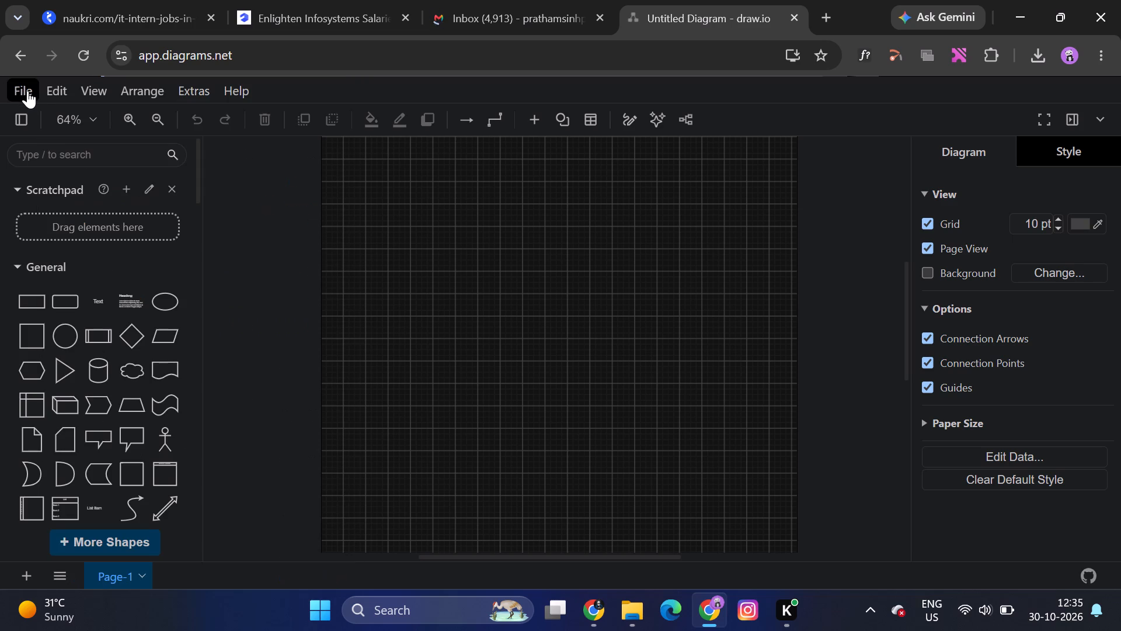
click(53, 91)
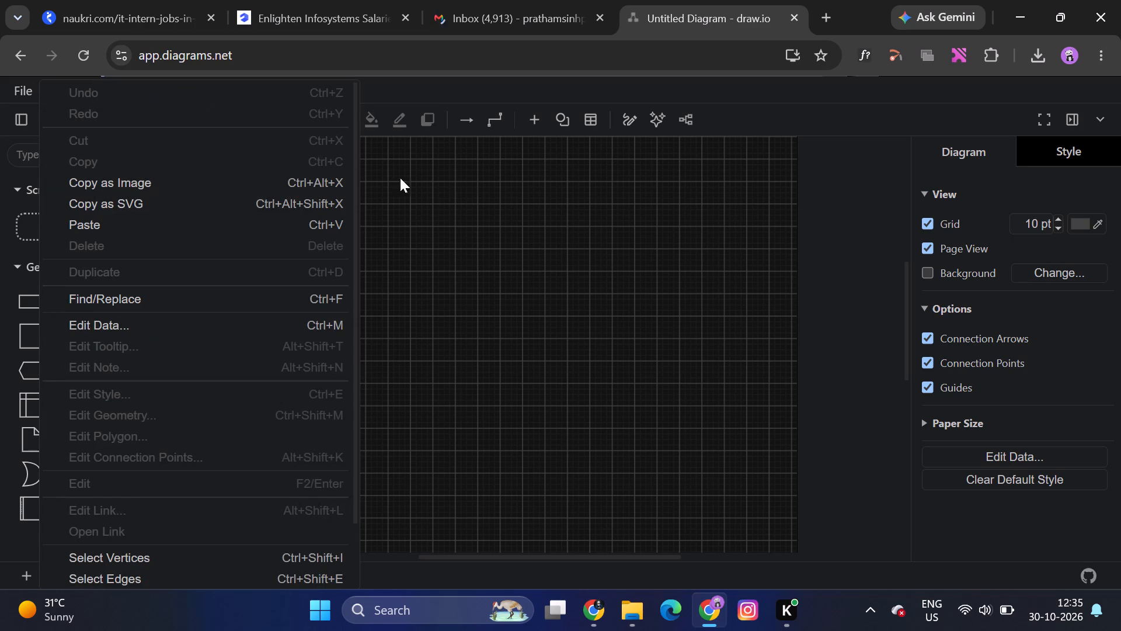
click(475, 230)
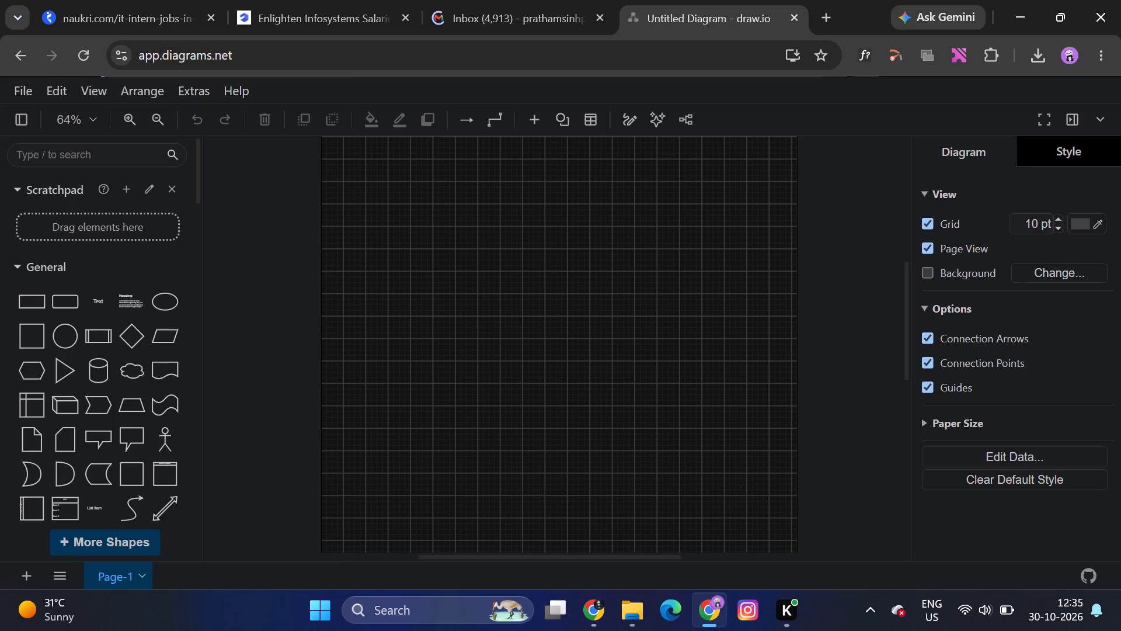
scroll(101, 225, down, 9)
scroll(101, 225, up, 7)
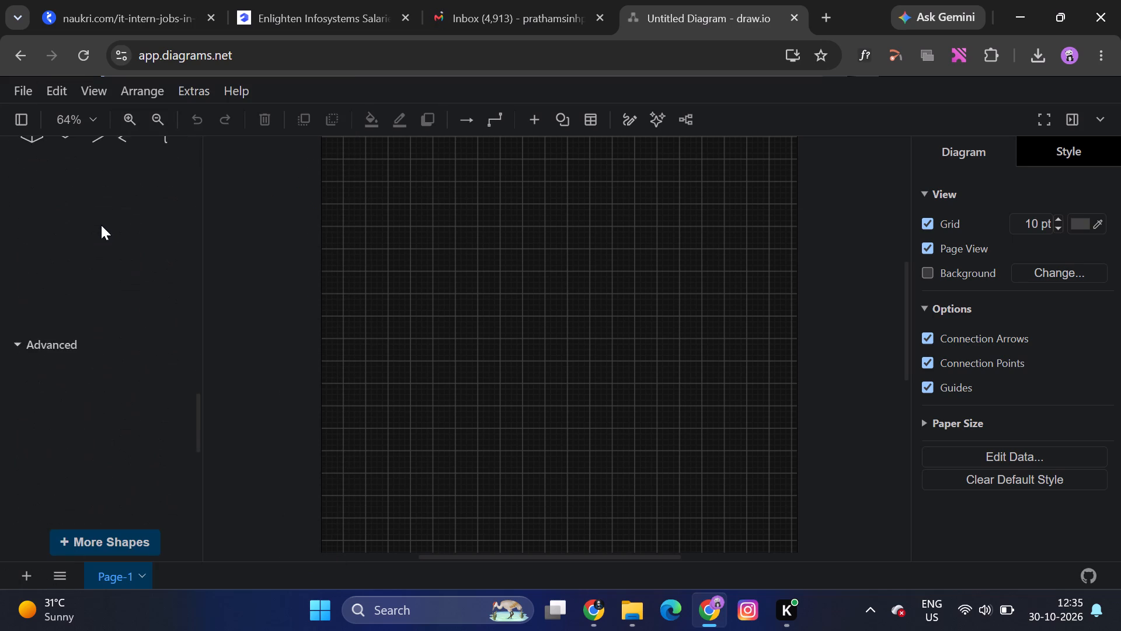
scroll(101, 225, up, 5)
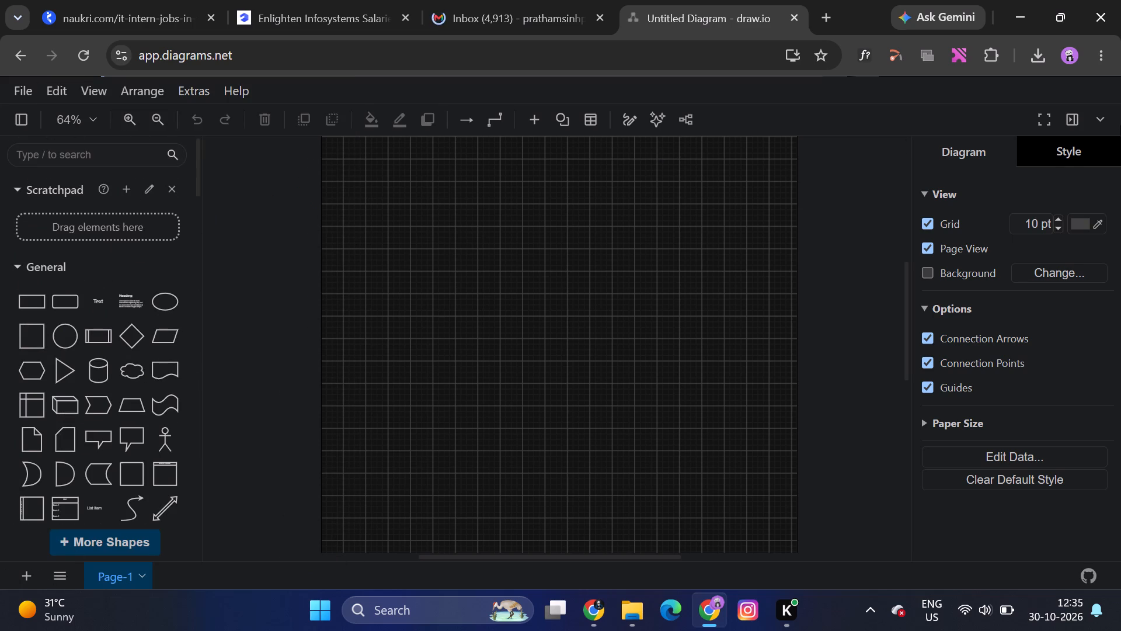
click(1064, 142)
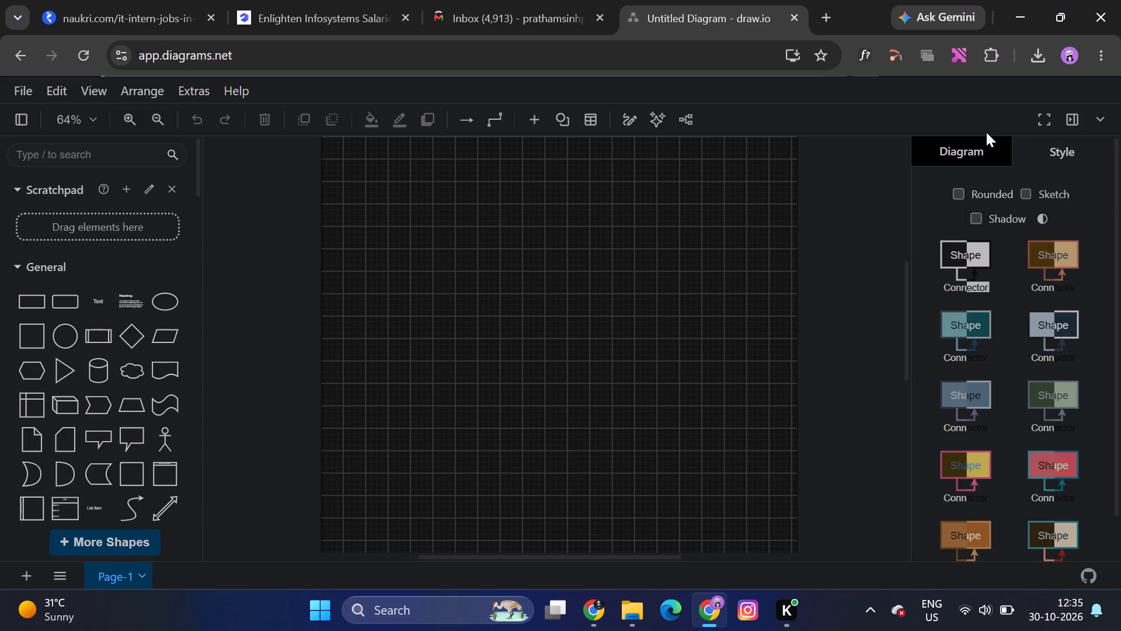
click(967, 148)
Expand the editor header so the diagram title and Share option are shown.
click(1101, 124)
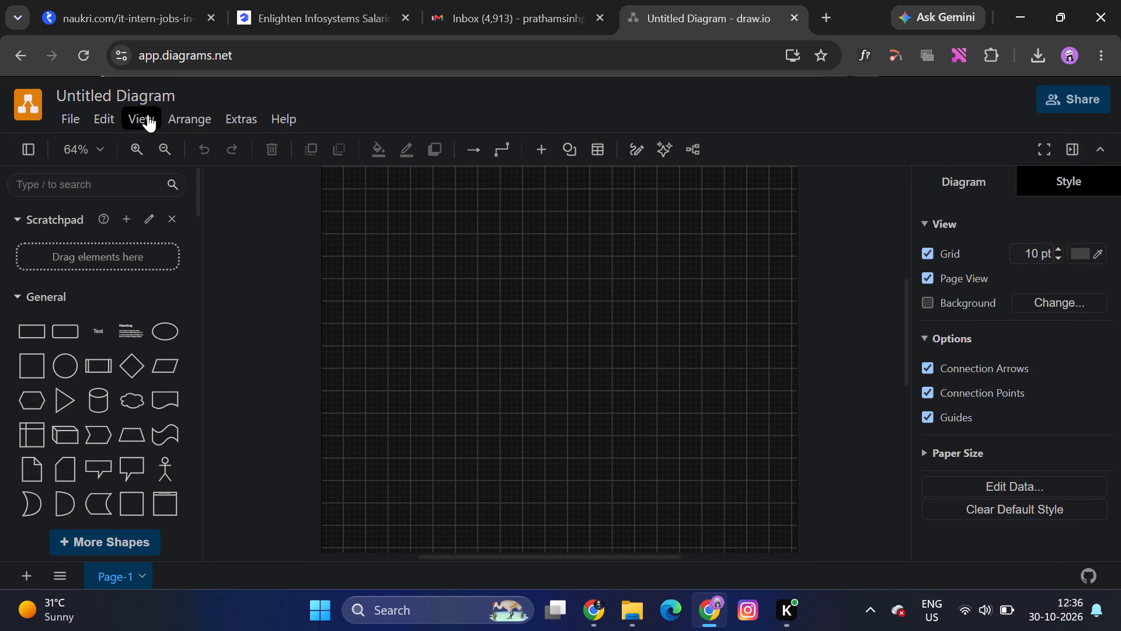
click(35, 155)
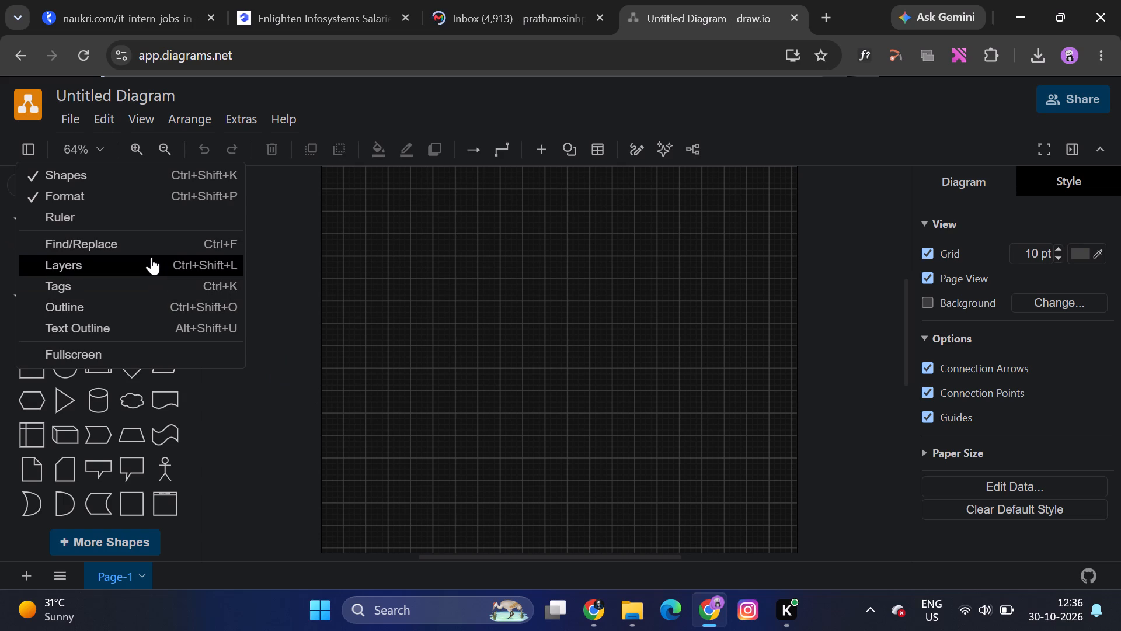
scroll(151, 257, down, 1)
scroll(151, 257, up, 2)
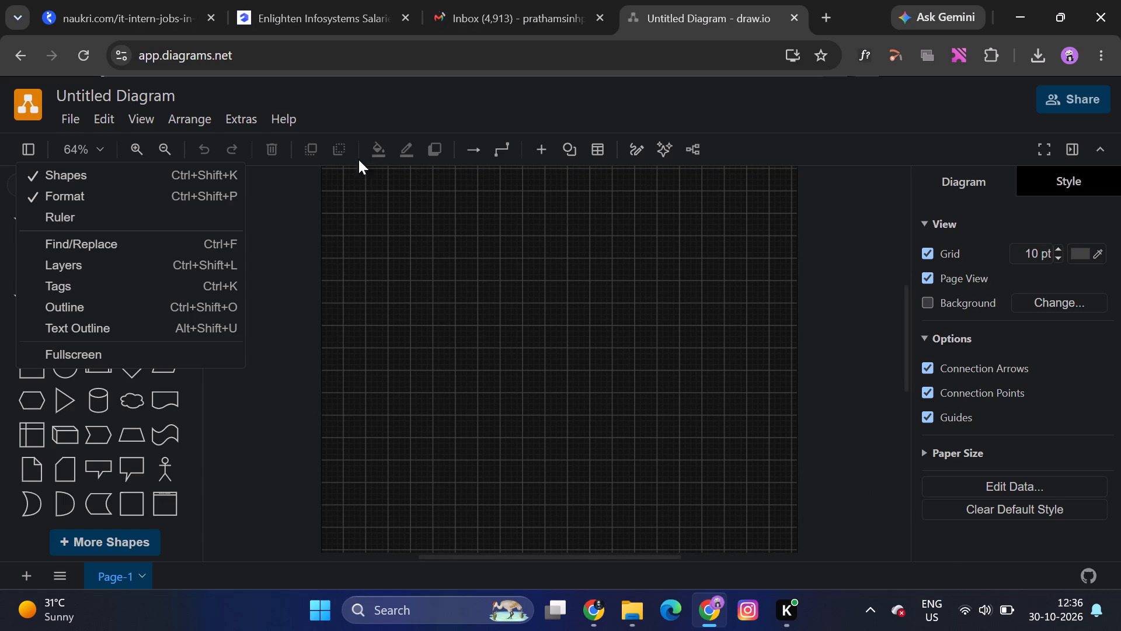
Search the help for "Theme" and return to the untitled diagram.
click(266, 112)
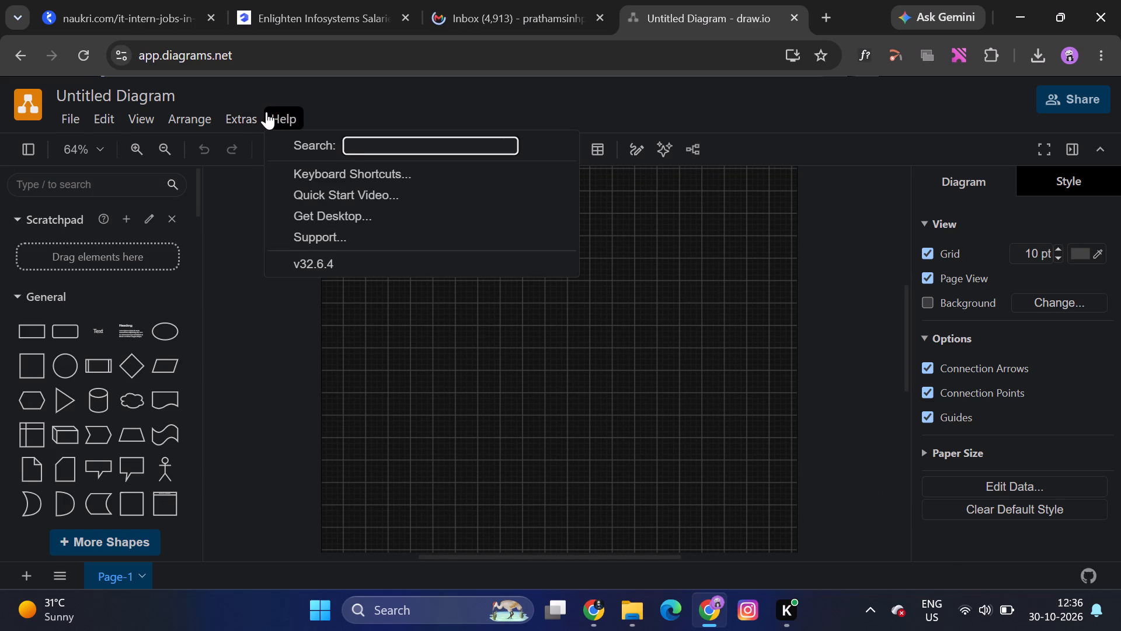
click(391, 144)
text(Theme)
key(Return)
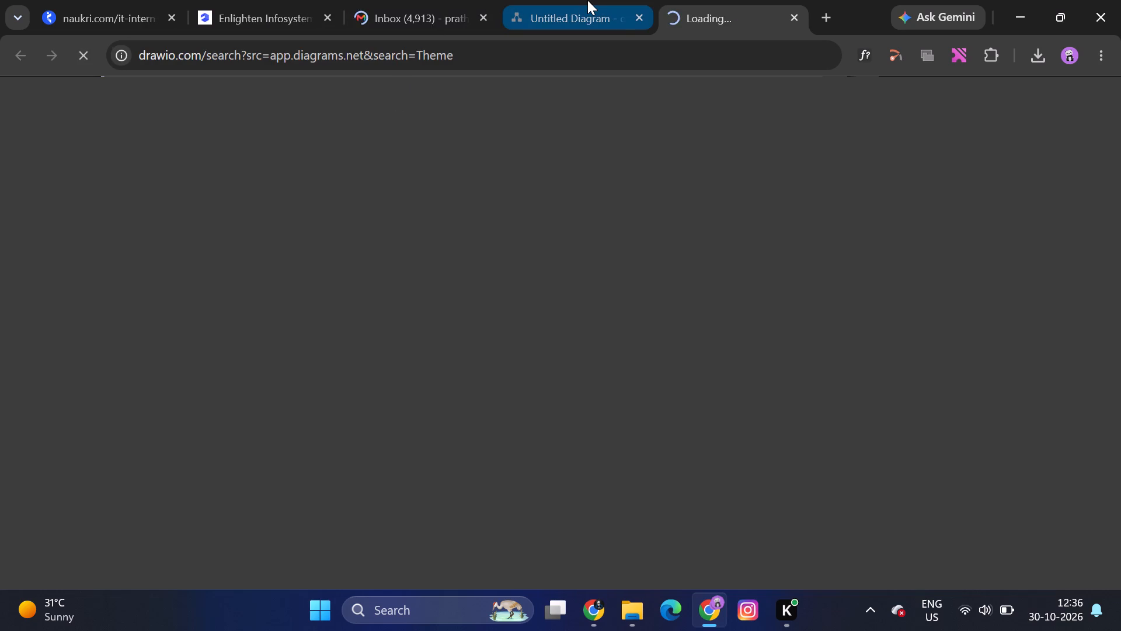
click(587, 0)
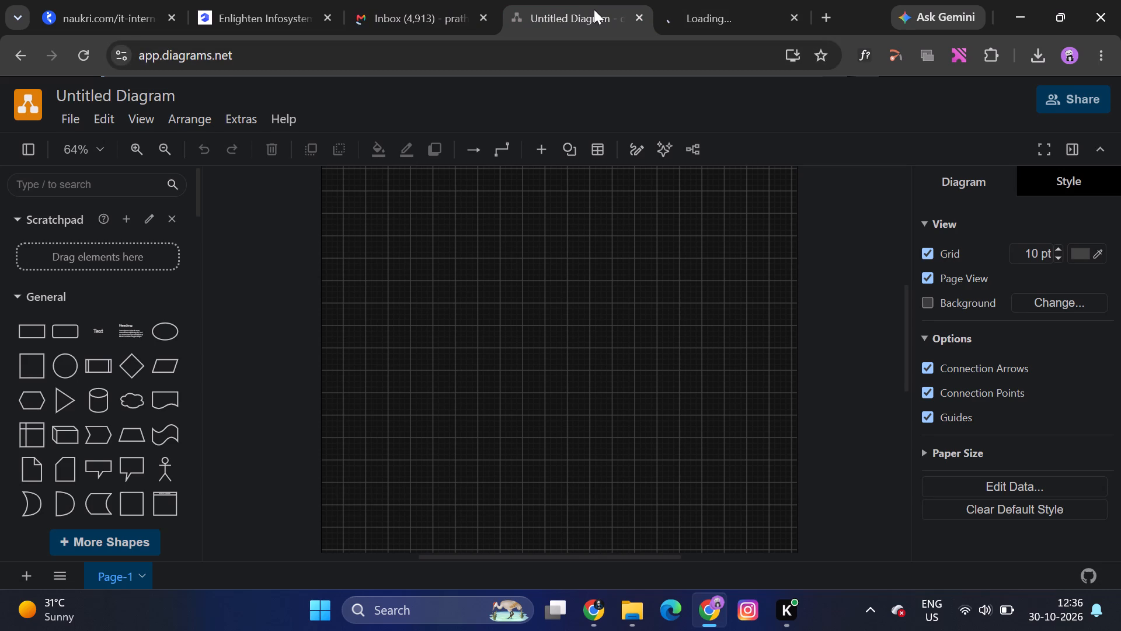
click(738, 0)
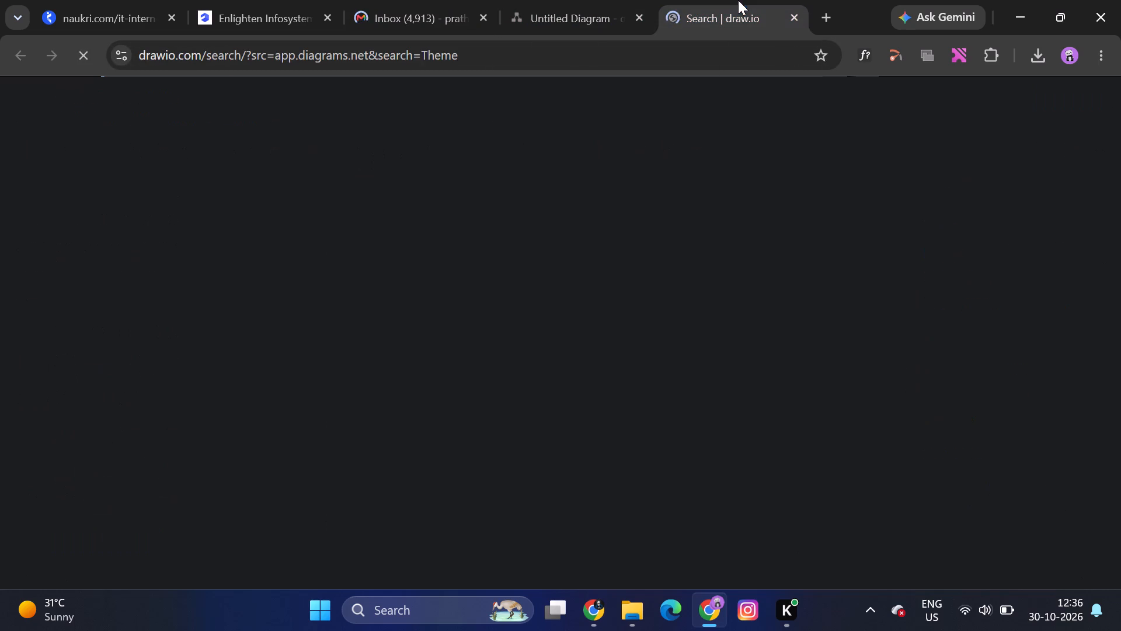
click(619, 0)
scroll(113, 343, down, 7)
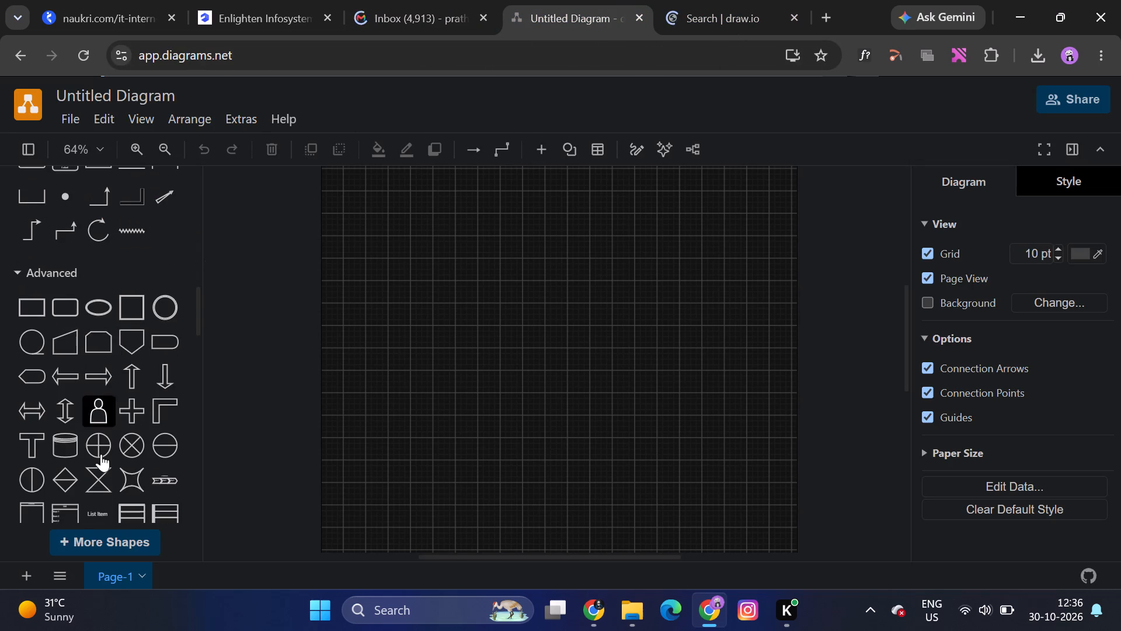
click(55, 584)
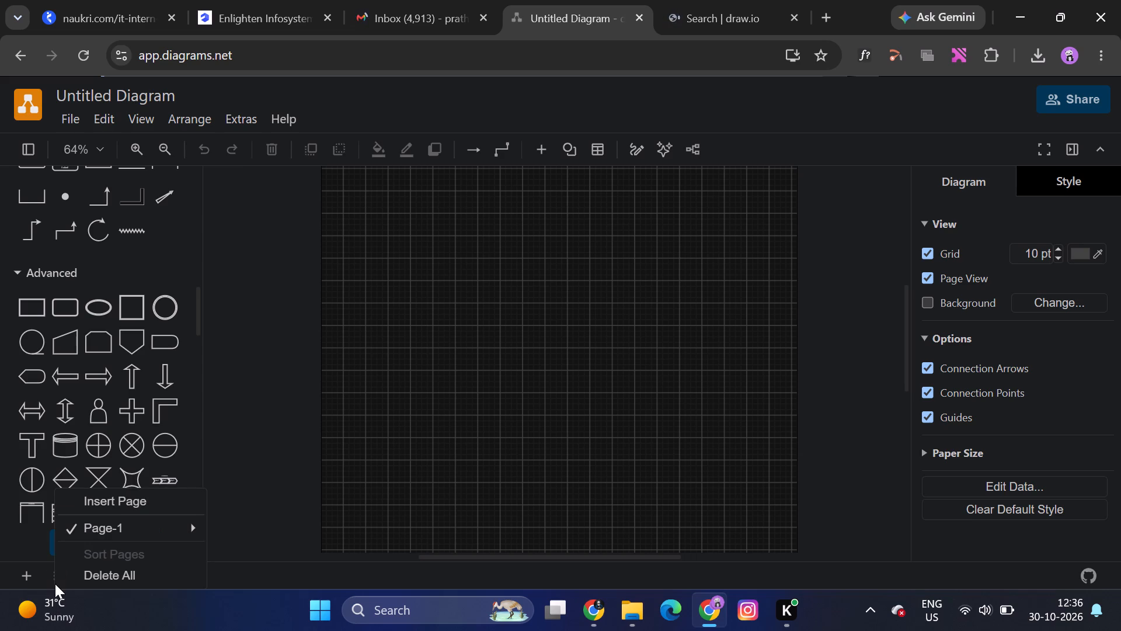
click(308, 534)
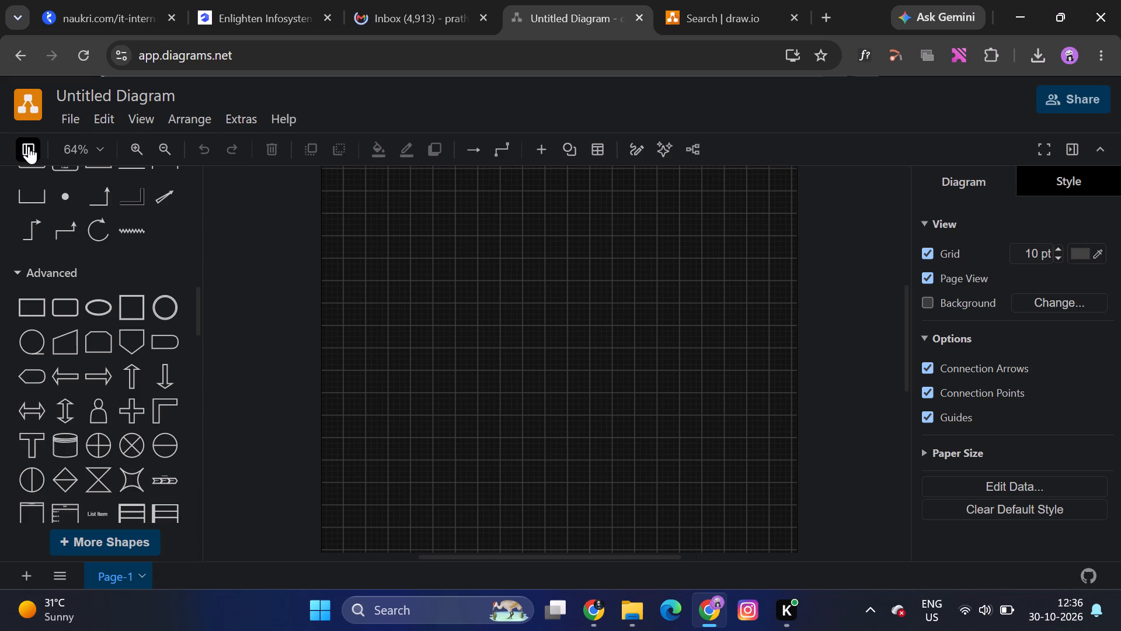
Check the diagram's layer list and close it again.
click(29, 146)
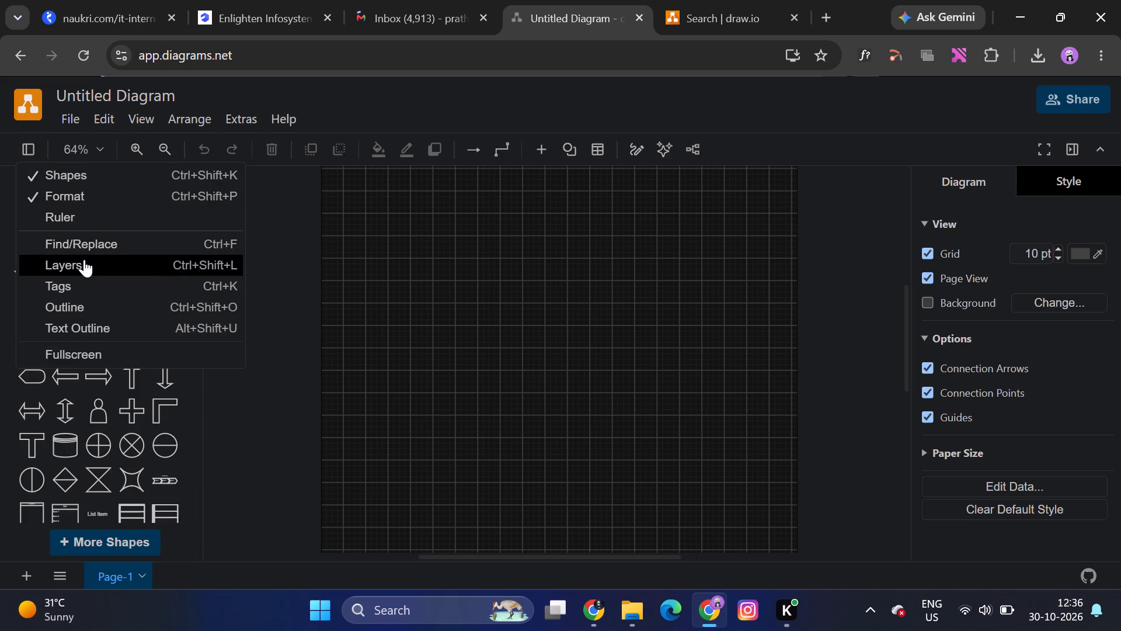
click(84, 259)
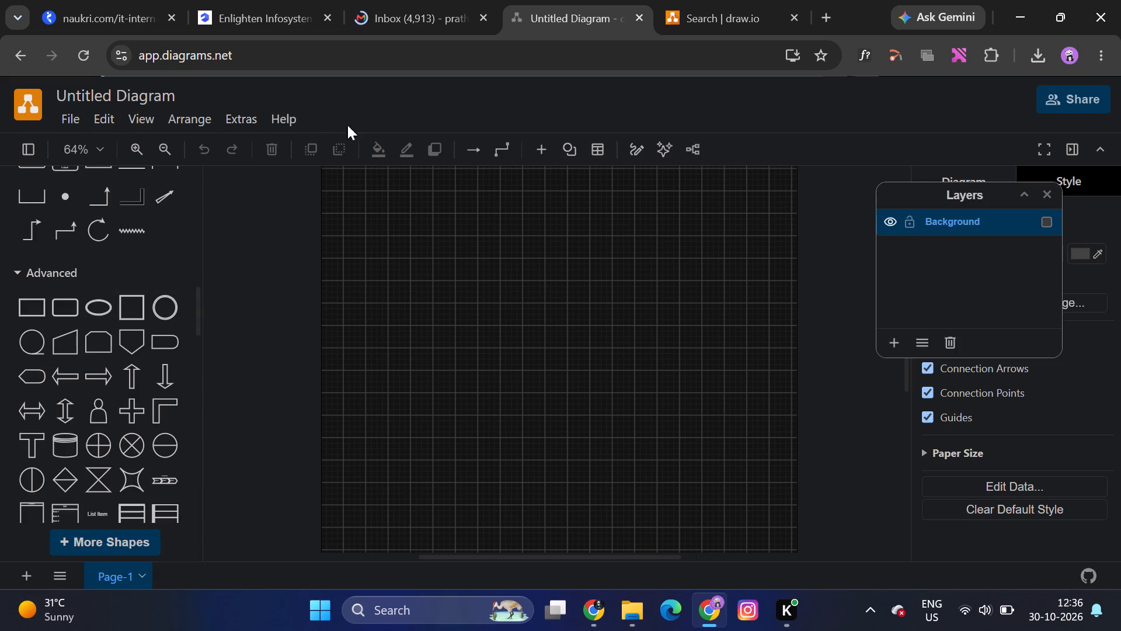
scroll(313, 313, left, 2)
scroll(313, 313, right, 2)
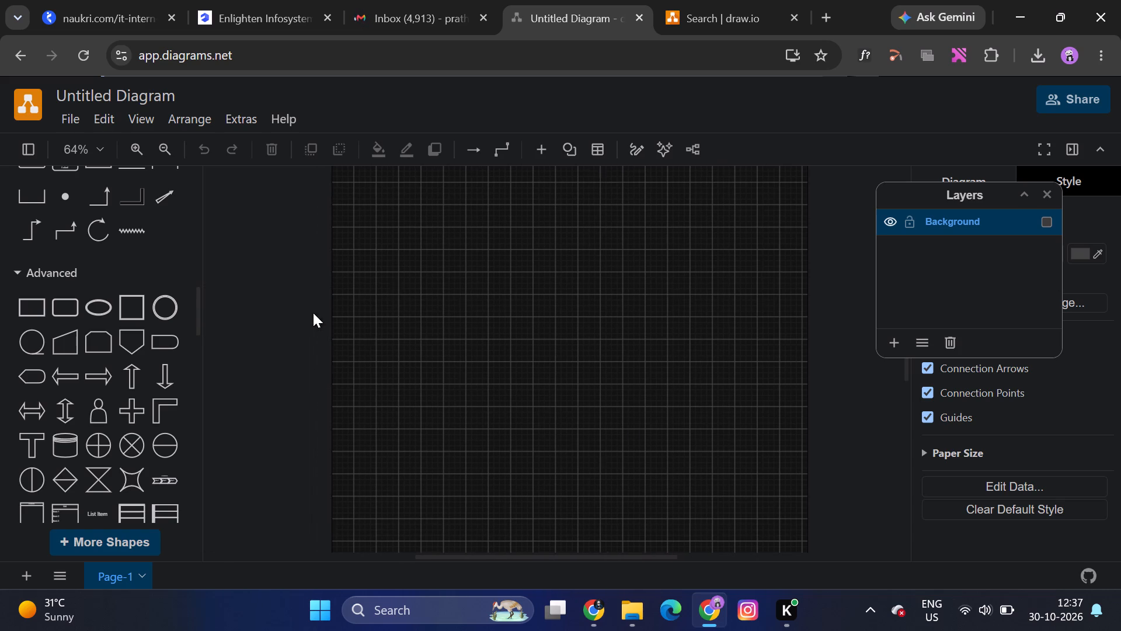
click(1042, 197)
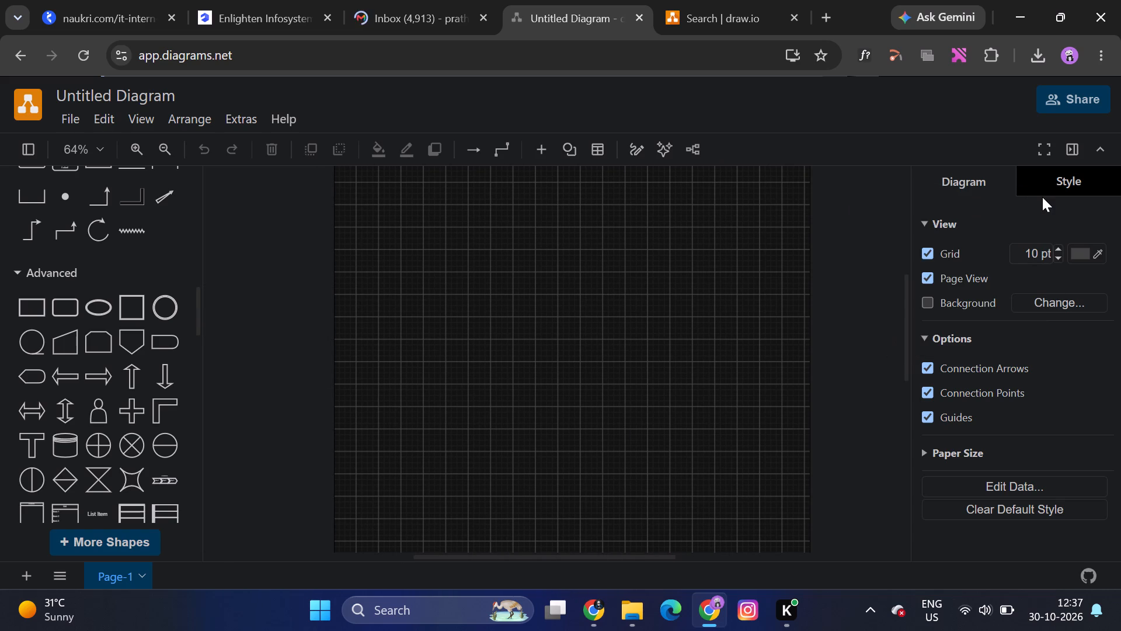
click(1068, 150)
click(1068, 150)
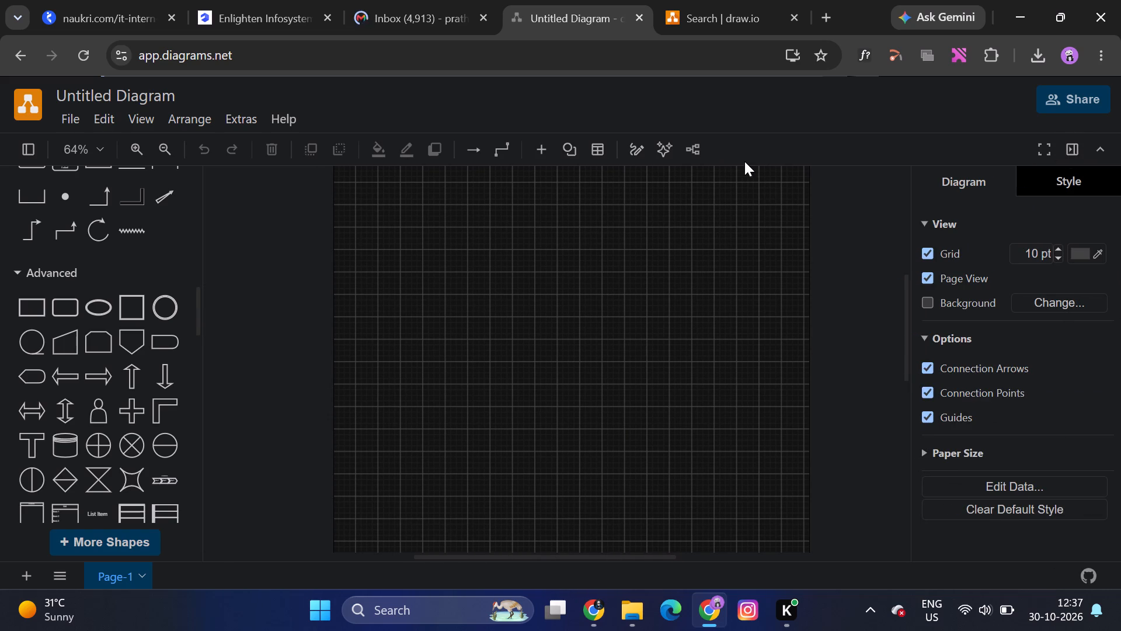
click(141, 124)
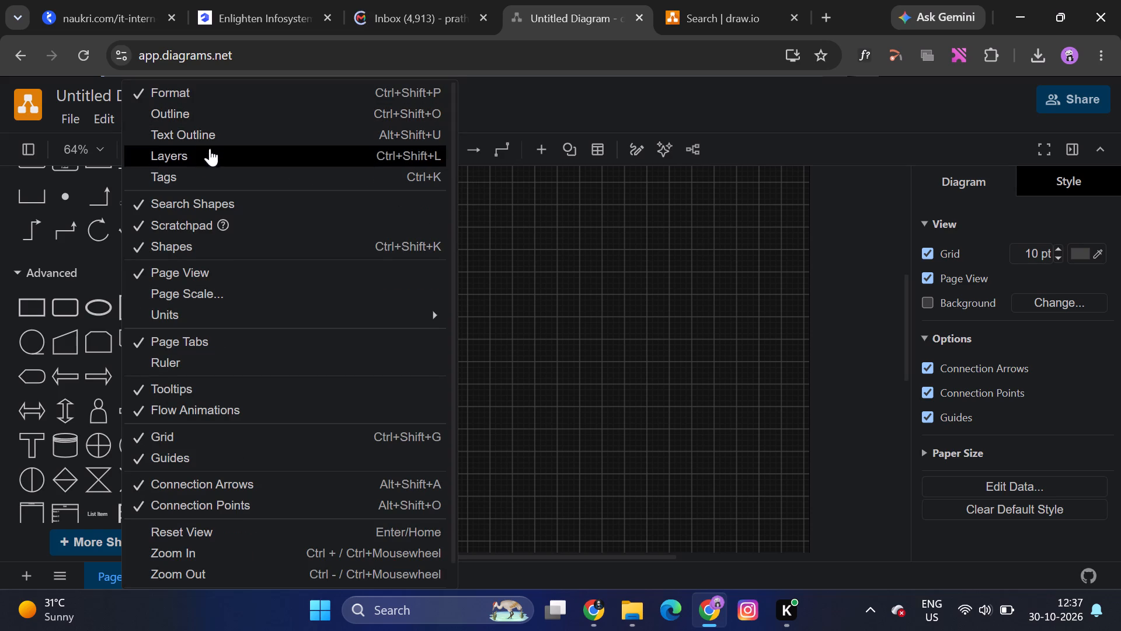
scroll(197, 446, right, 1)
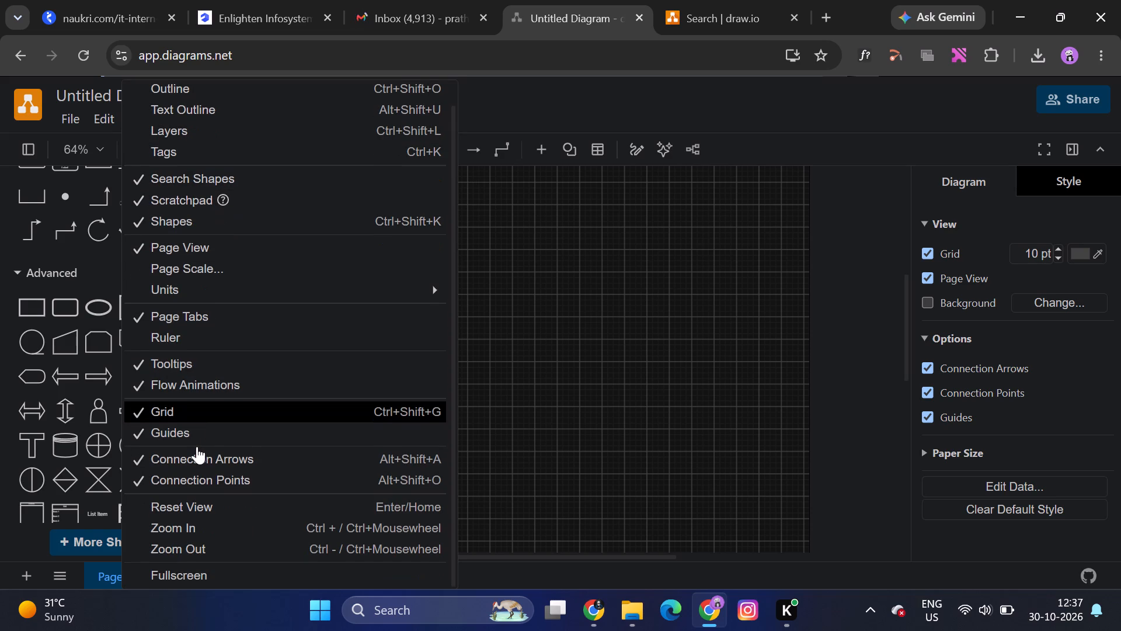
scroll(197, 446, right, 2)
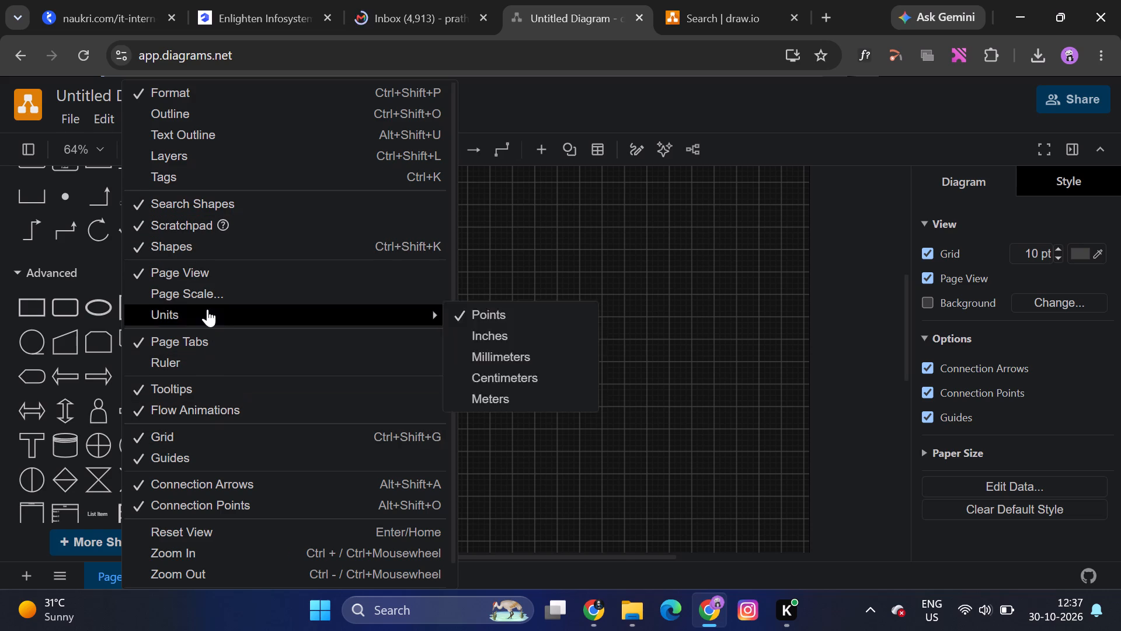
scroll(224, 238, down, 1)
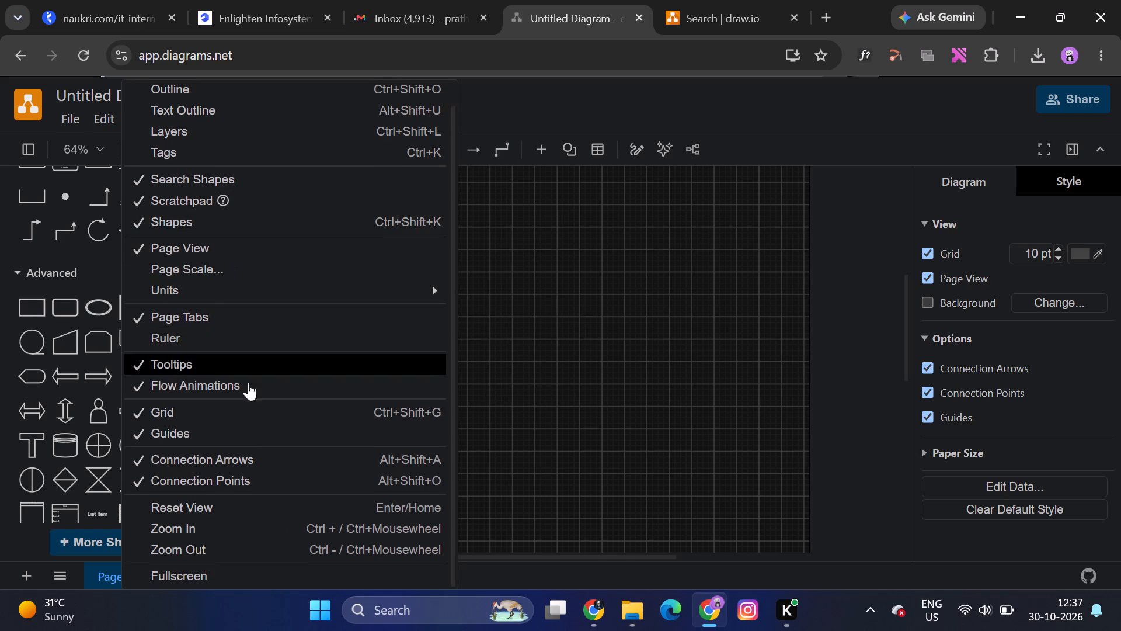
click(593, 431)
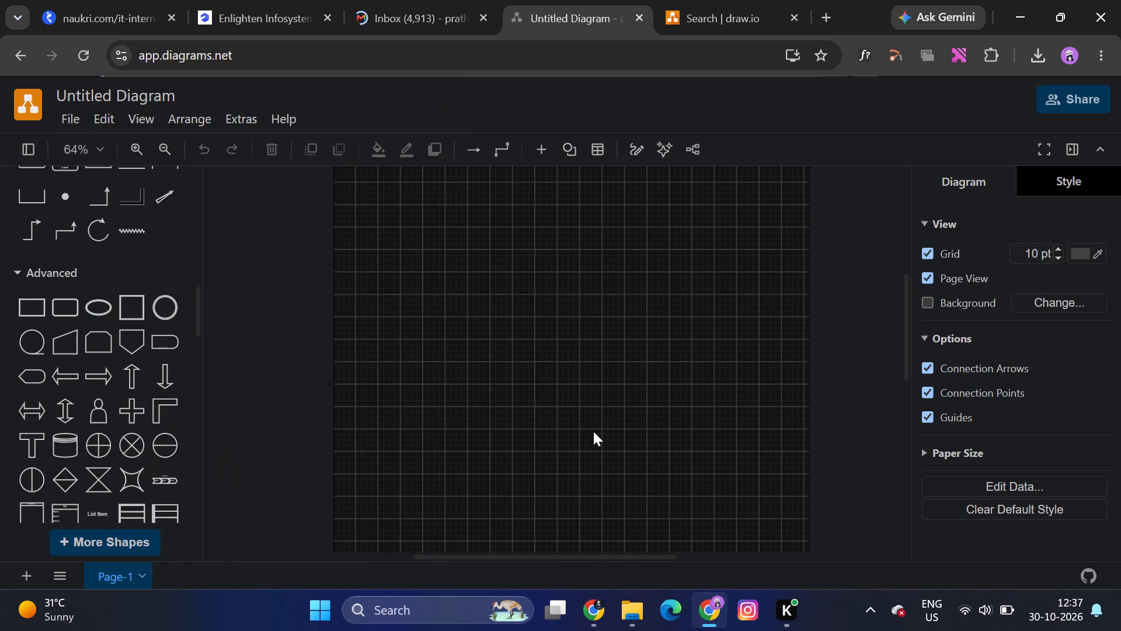
Switch the browser to full screen for working on the blank diagram.
scroll(489, 307, up, 1)
scroll(489, 307, left, 1)
scroll(489, 307, down, 1)
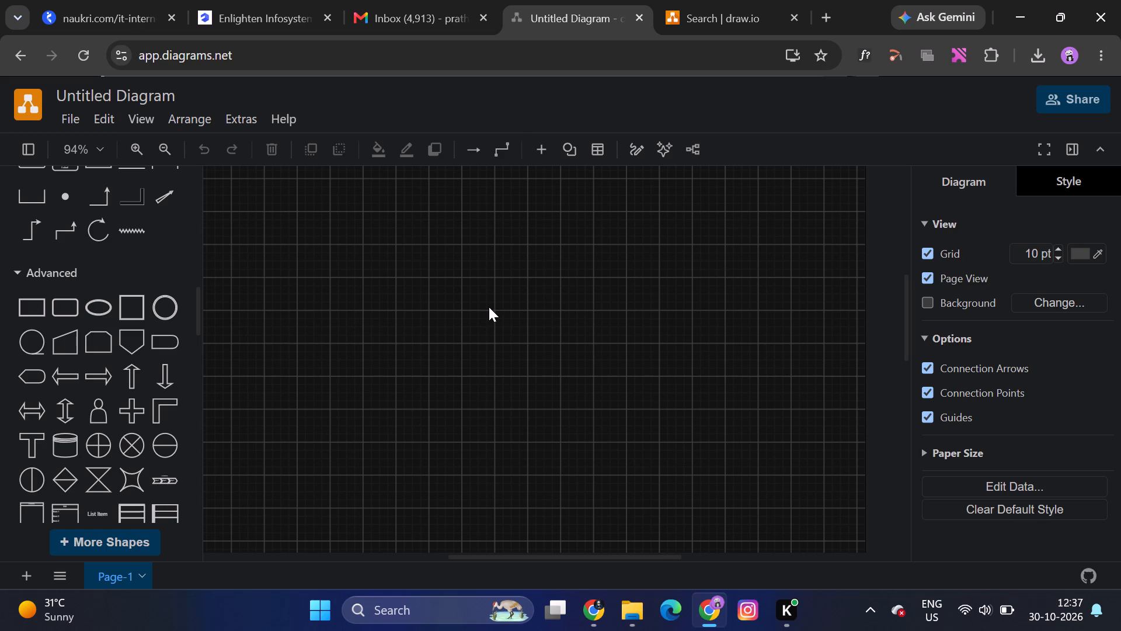
key(F11)
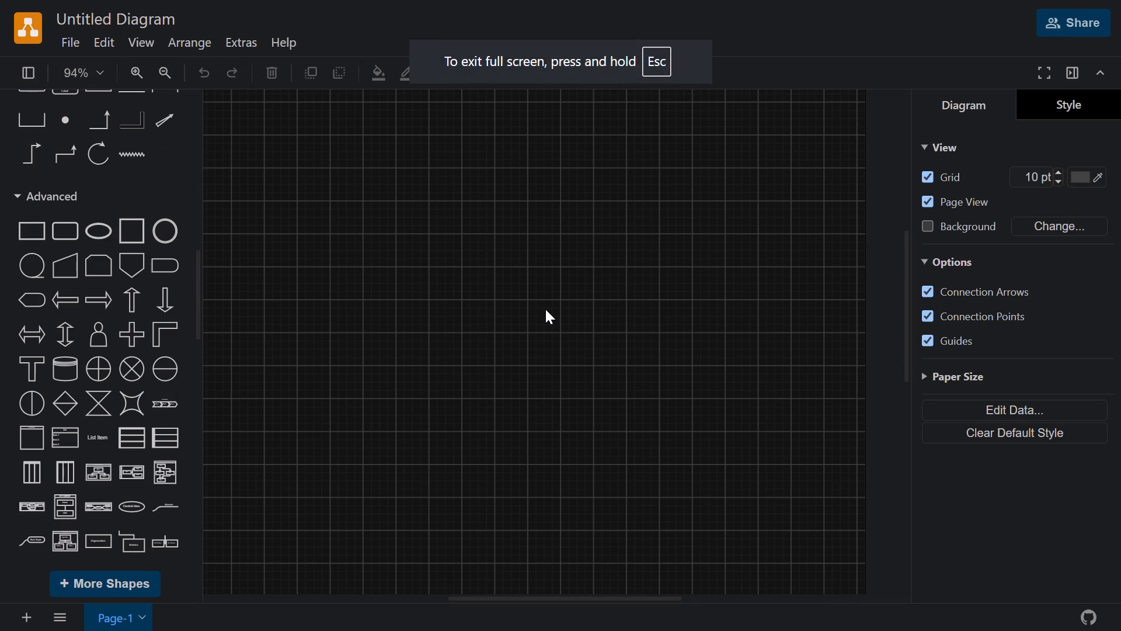
key(F11)
key(F11)
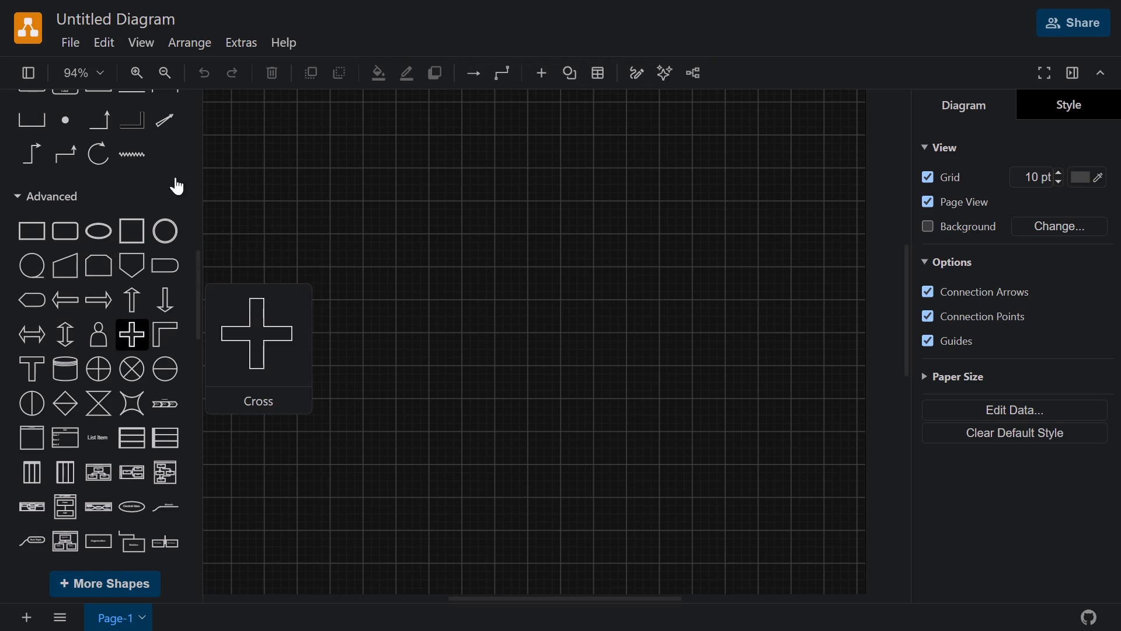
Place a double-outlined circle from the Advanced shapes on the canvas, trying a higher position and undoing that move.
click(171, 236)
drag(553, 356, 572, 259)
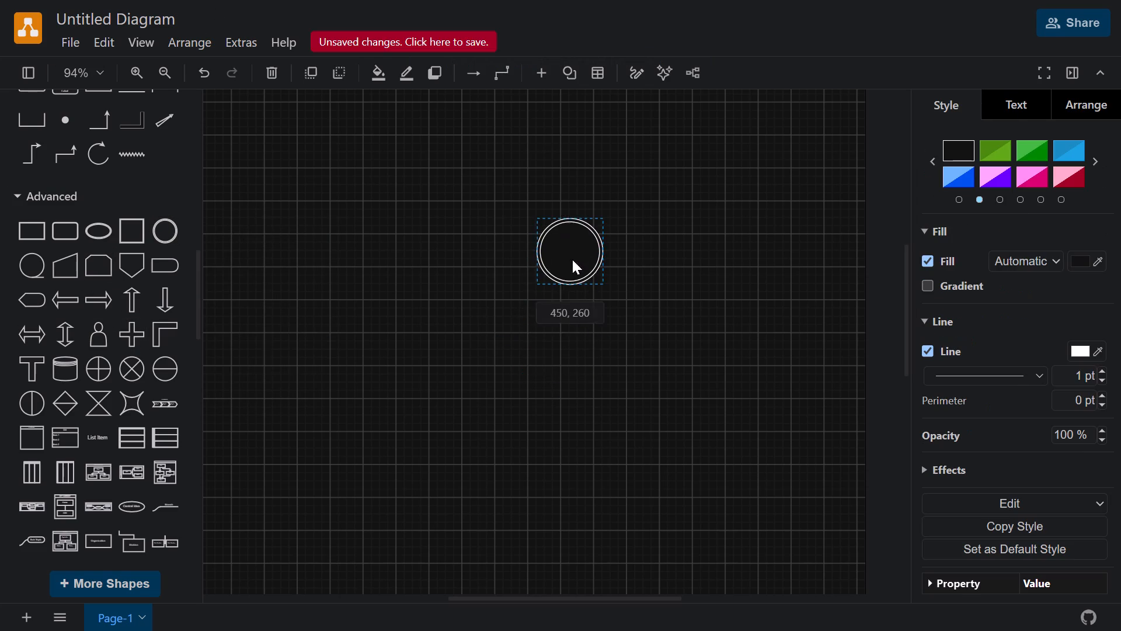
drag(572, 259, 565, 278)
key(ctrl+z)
Add a single-outlined circle from the Flowchart shapes and place it in the upper middle of the canvas as the start node.
scroll(117, 401, down, 3)
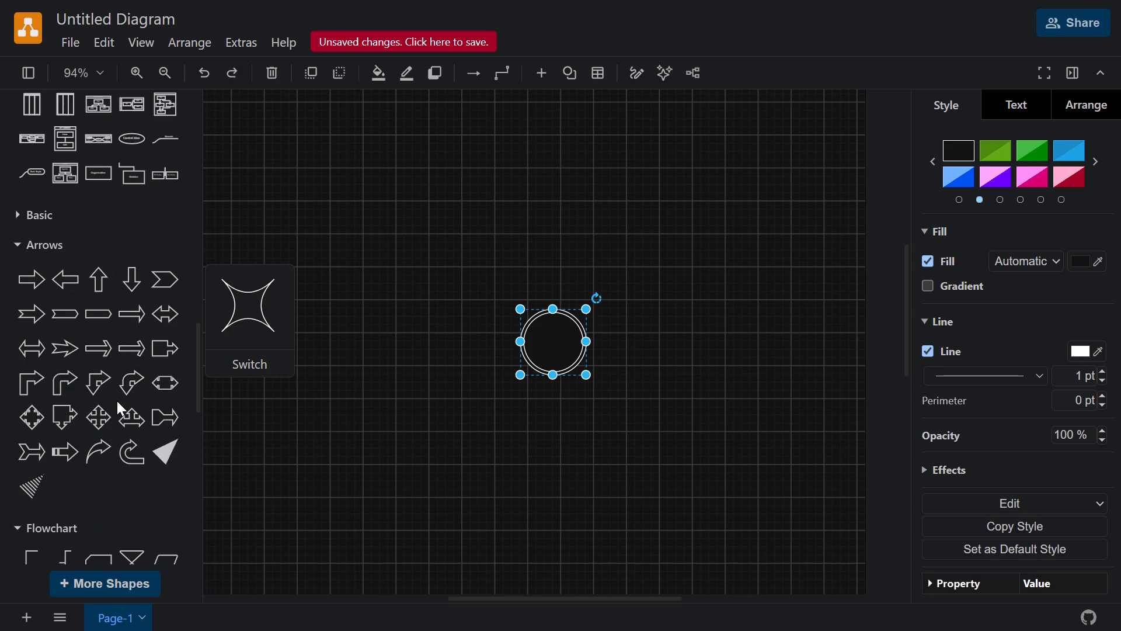
scroll(117, 401, down, 3)
click(168, 328)
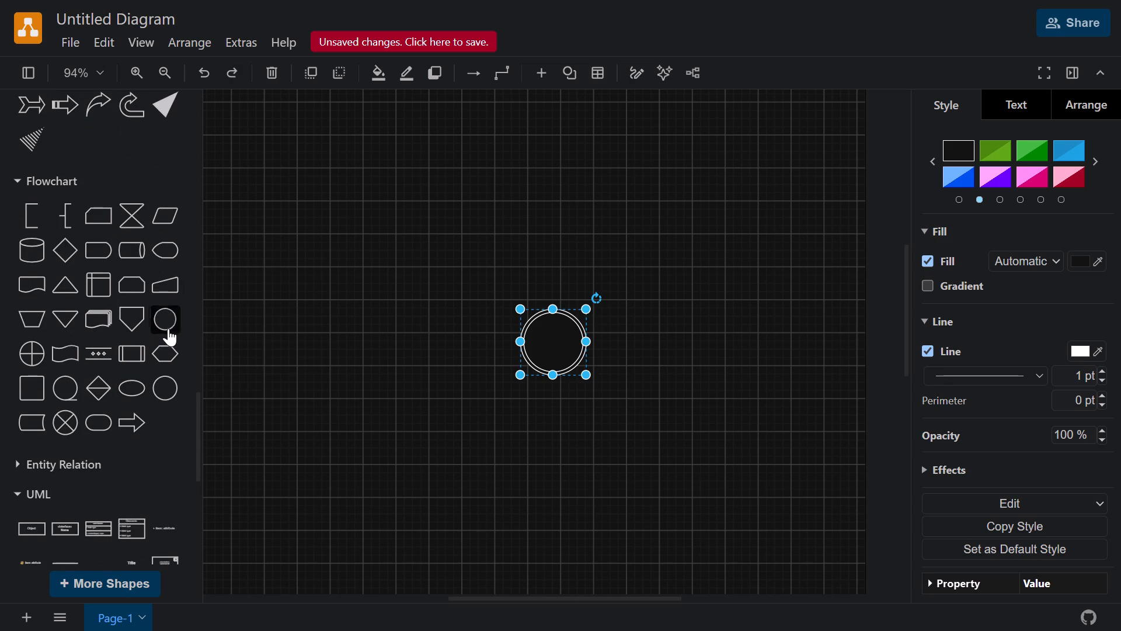
drag(557, 339, 552, 152)
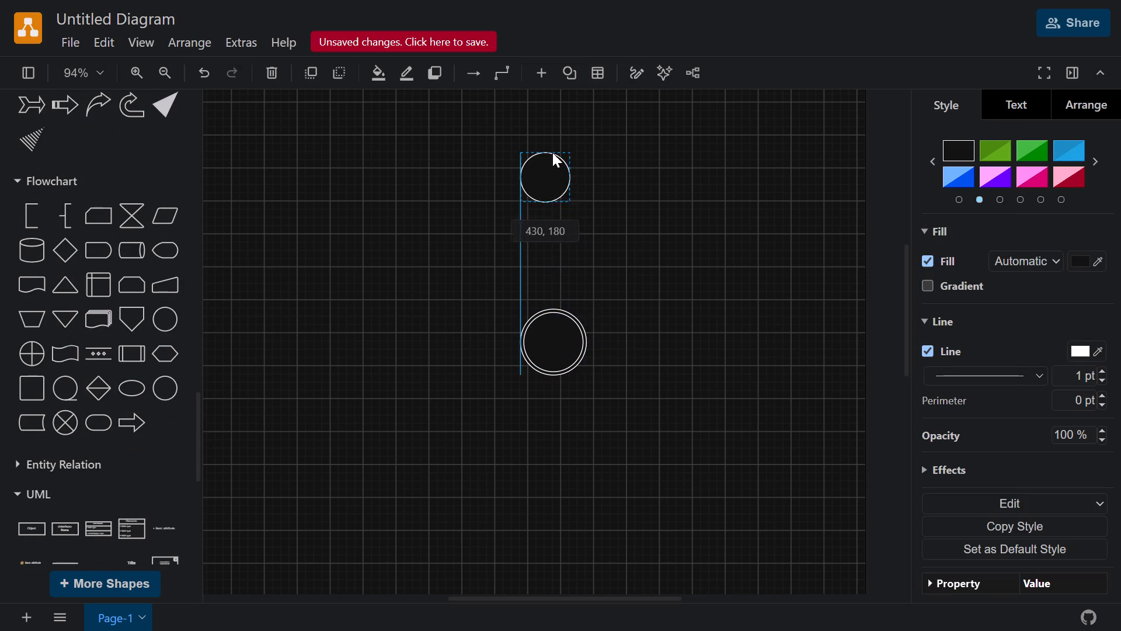
drag(552, 152, 553, 146)
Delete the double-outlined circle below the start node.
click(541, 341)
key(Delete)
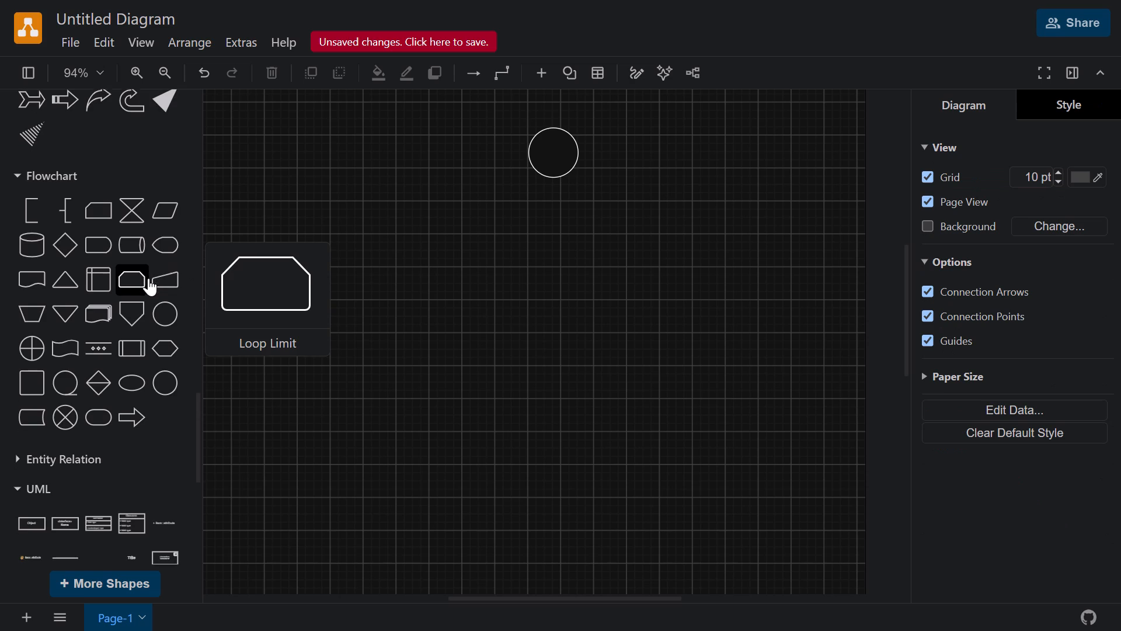
Add a Flowchart terminator shape centred below the start circle and label it "Register".
scroll(148, 278, down, 2)
scroll(148, 278, up, 3)
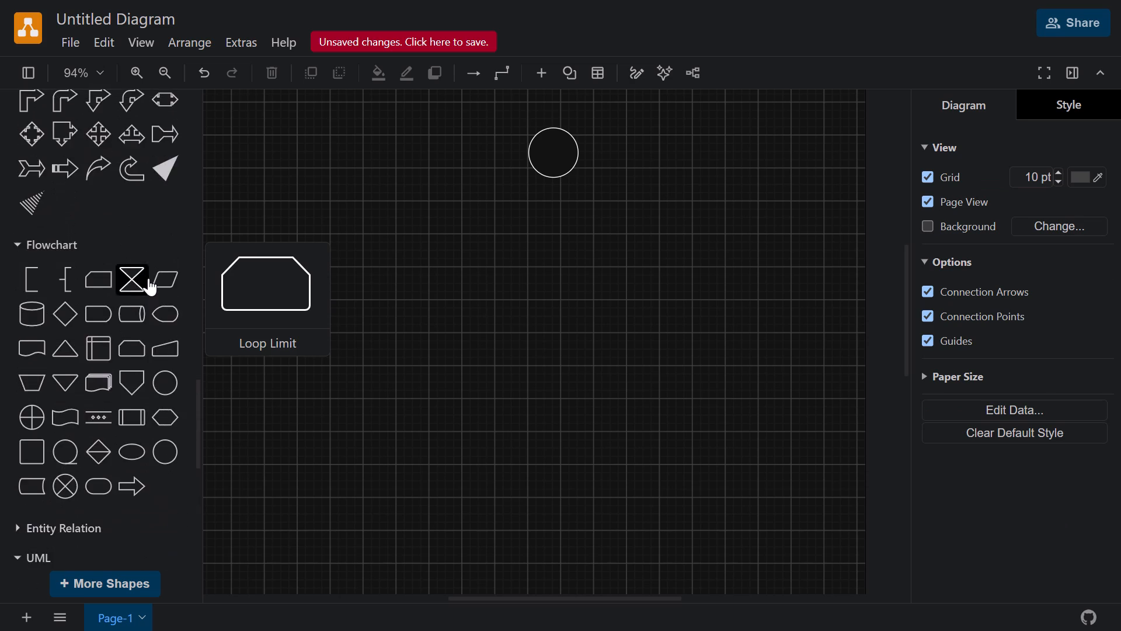
scroll(148, 278, up, 7)
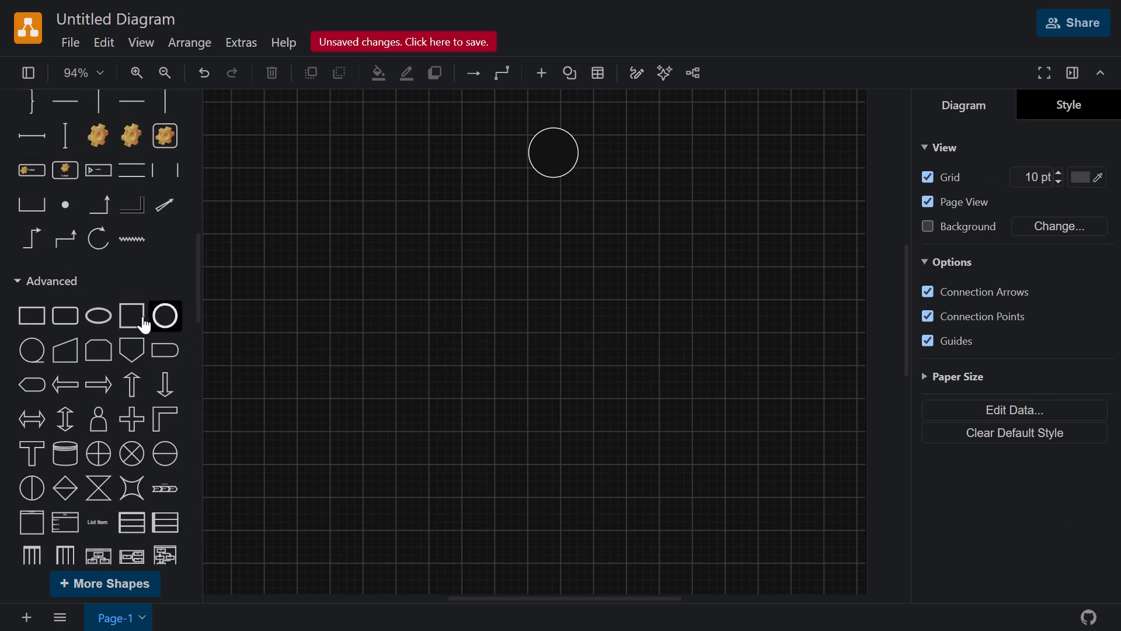
scroll(121, 335, down, 2)
scroll(121, 335, up, 5)
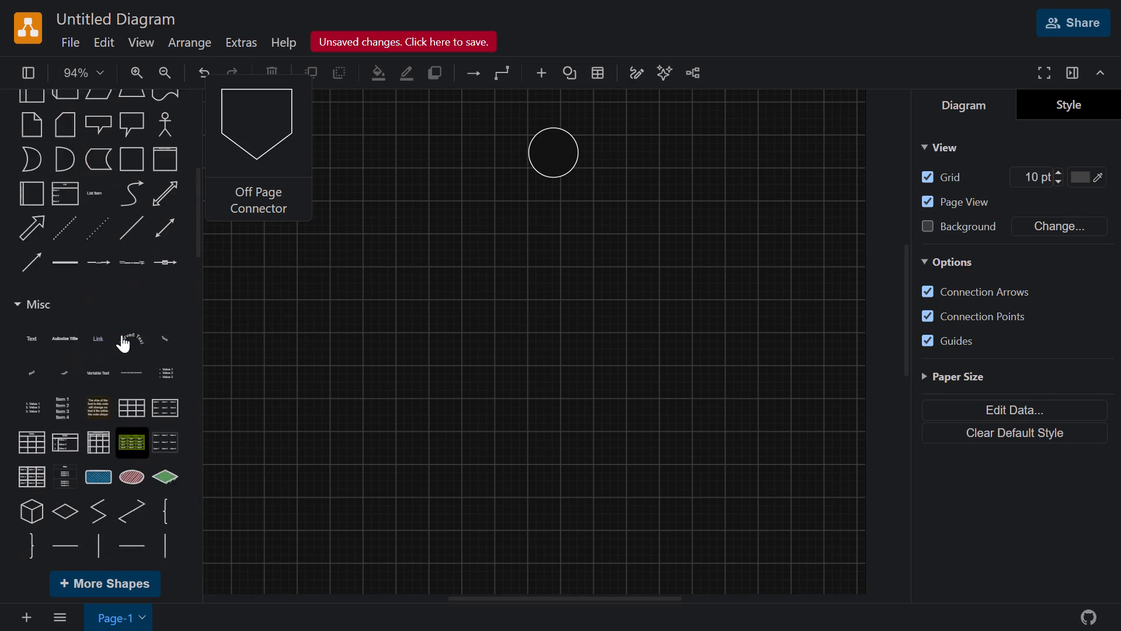
scroll(121, 335, up, 4)
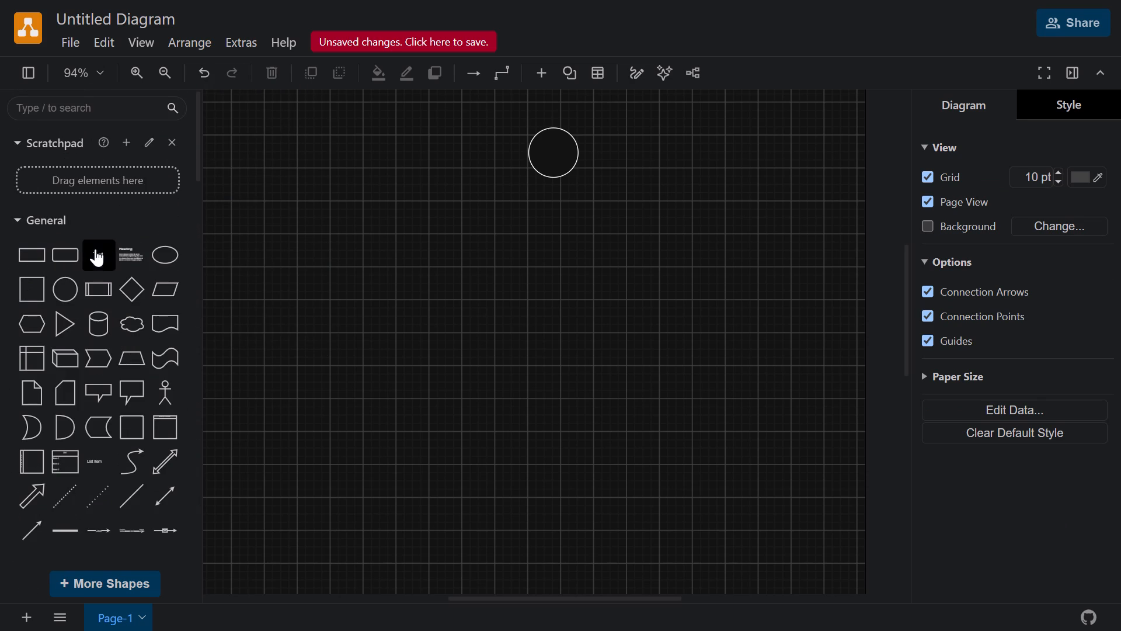
scroll(105, 375, down, 5)
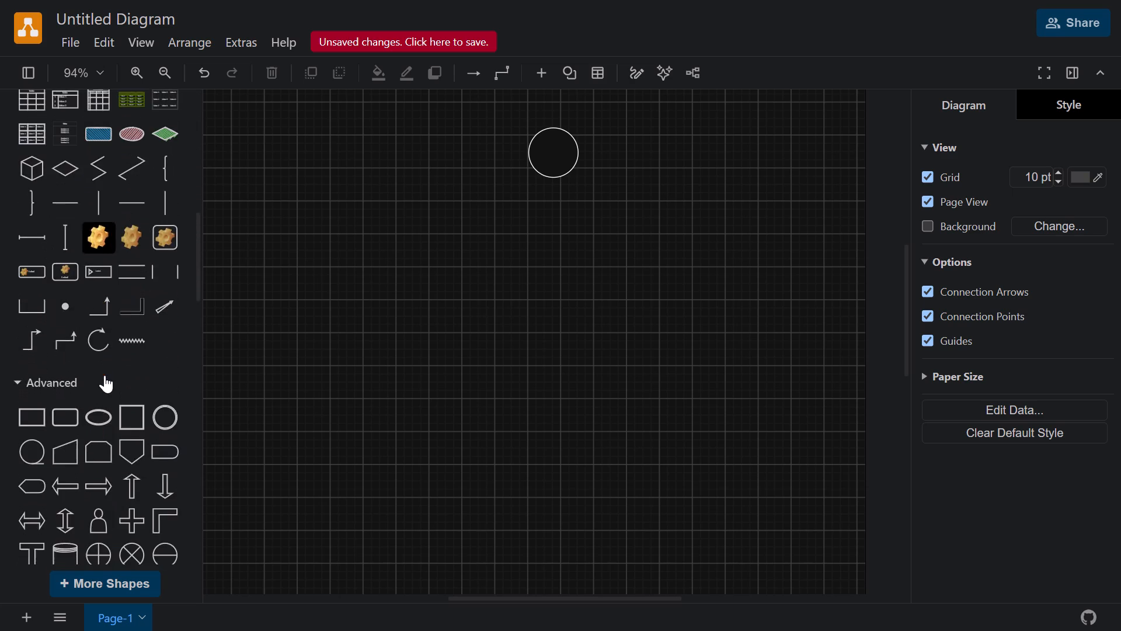
scroll(105, 375, down, 5)
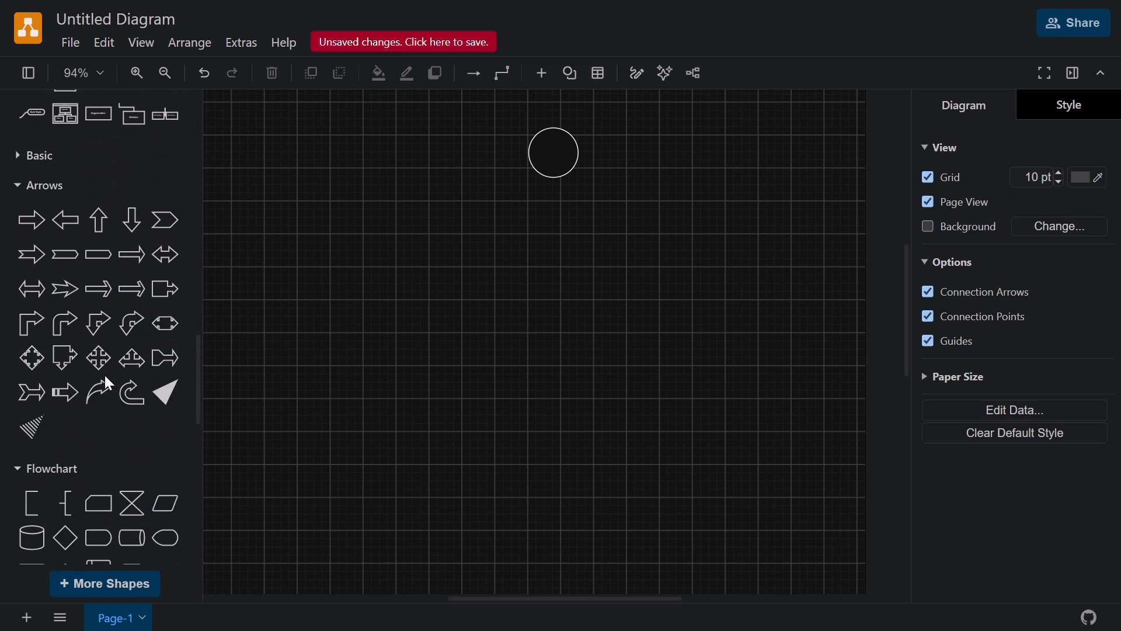
scroll(105, 375, down, 2)
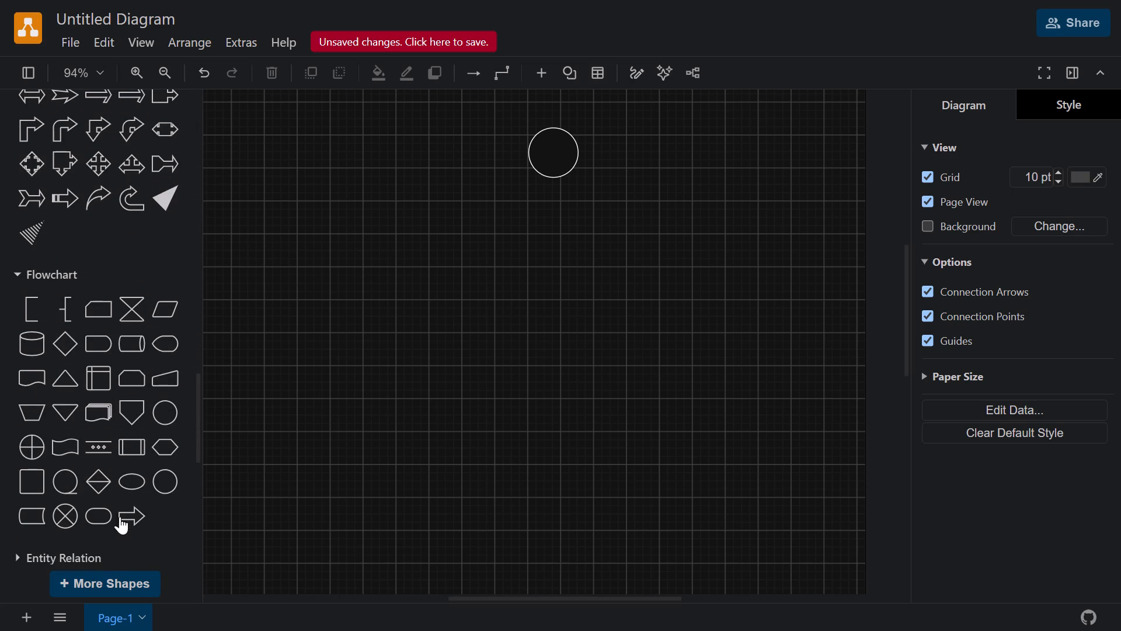
click(99, 517)
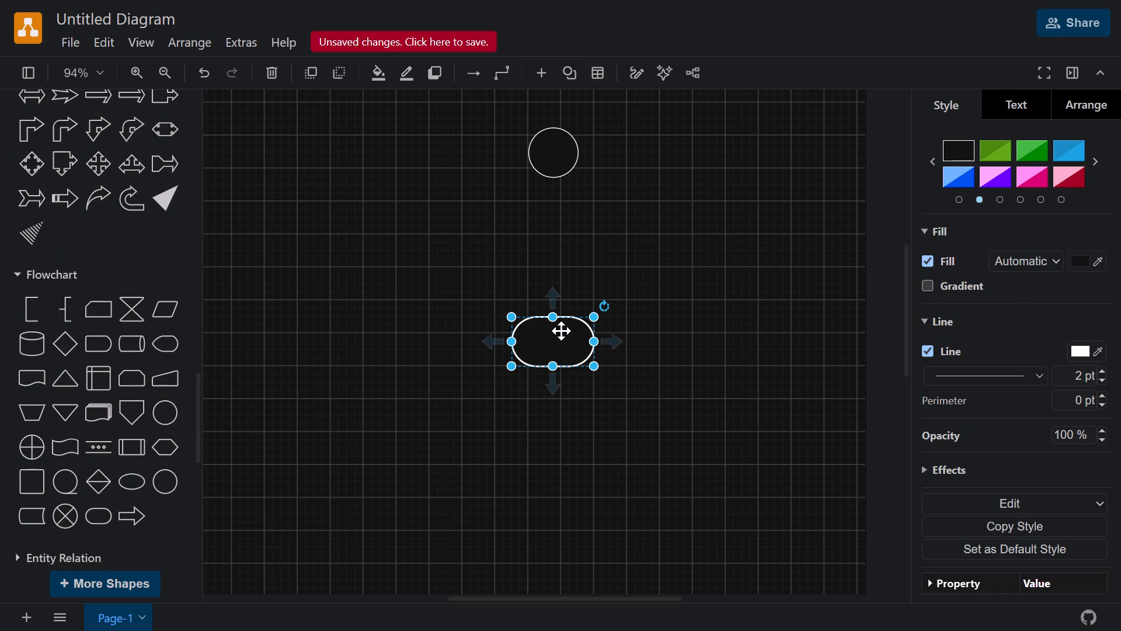
drag(560, 332, 558, 233)
double_click(558, 233)
text(Register)
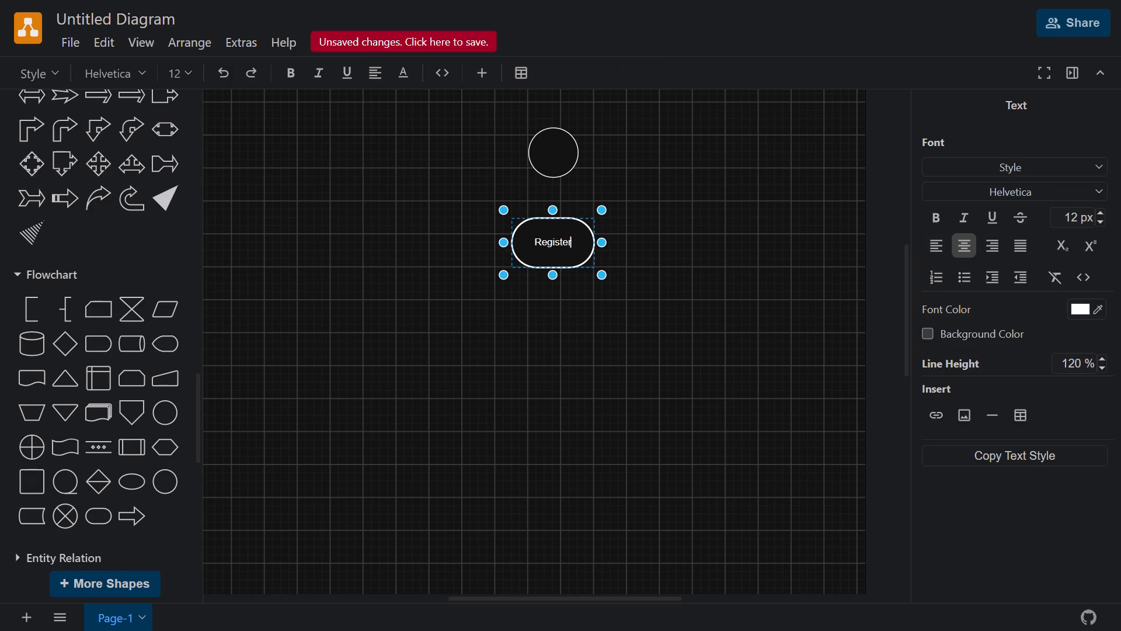
Add a second Flowchart terminator shape centred below Register and label it "Login".
click(99, 522)
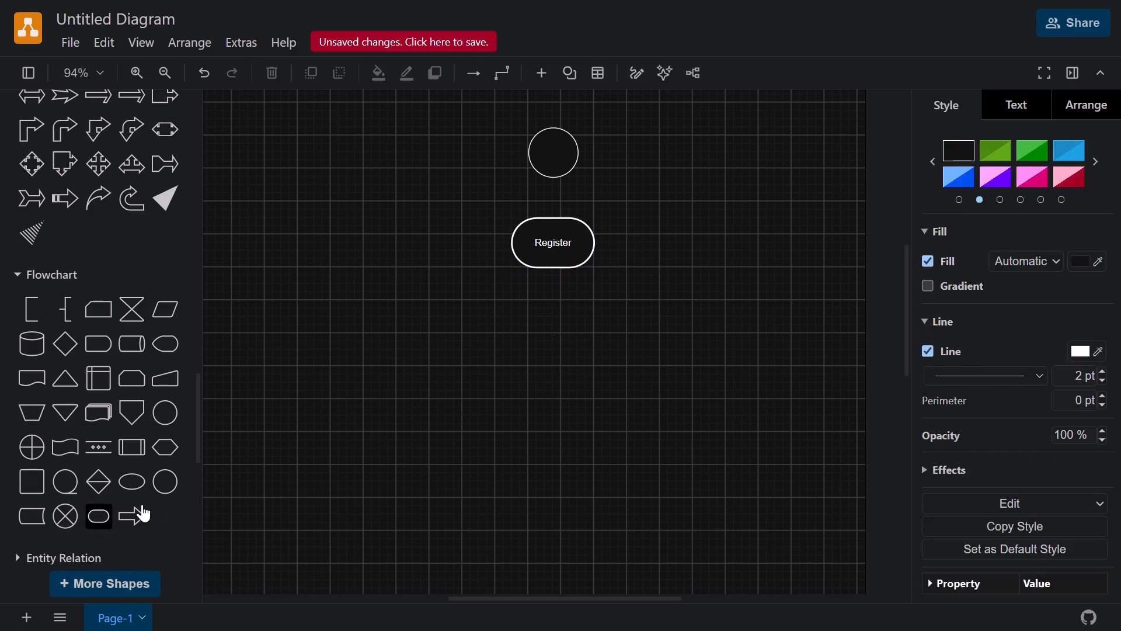
drag(549, 344, 552, 328)
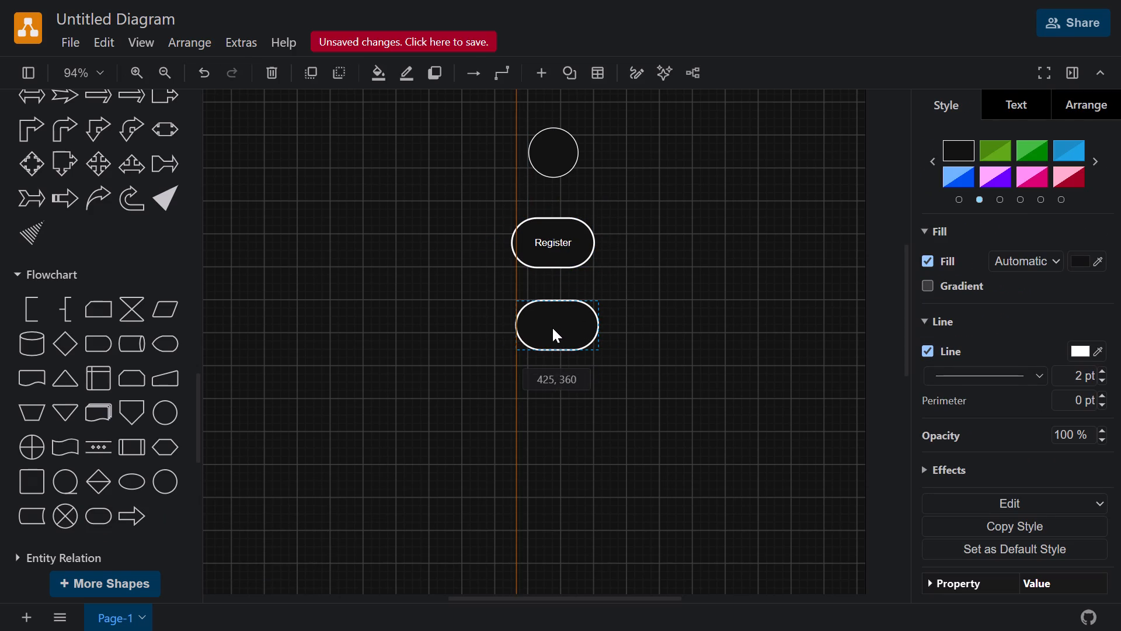
drag(552, 328, 549, 335)
double_click(549, 335)
text(Login)
click(454, 431)
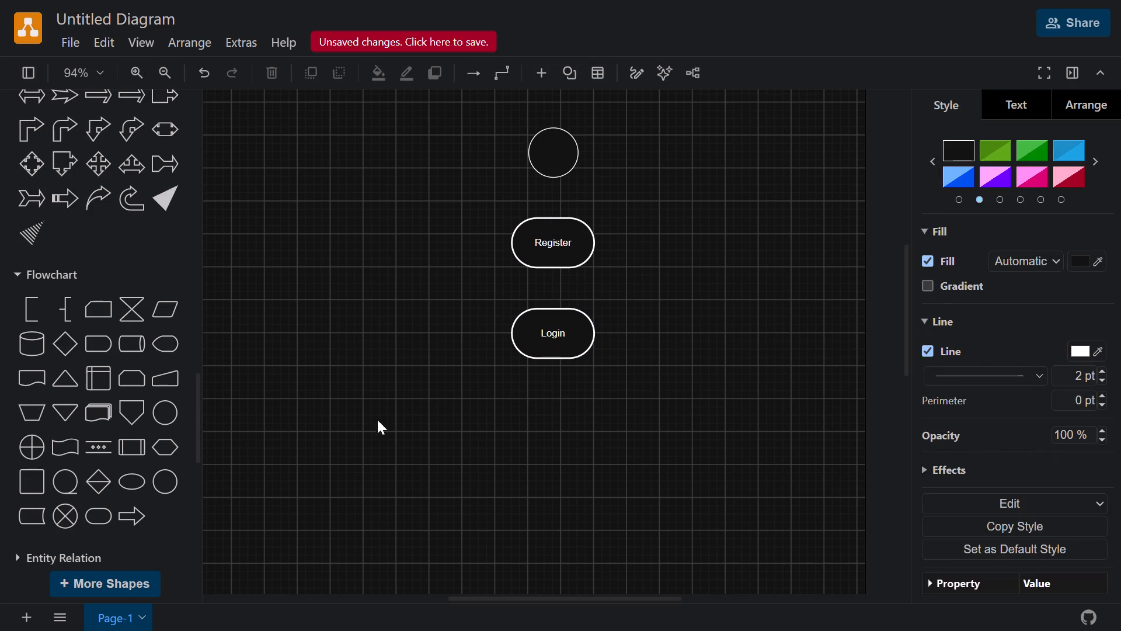
Add a diamond from the General shapes and centre it below the Login node.
scroll(86, 338, up, 15)
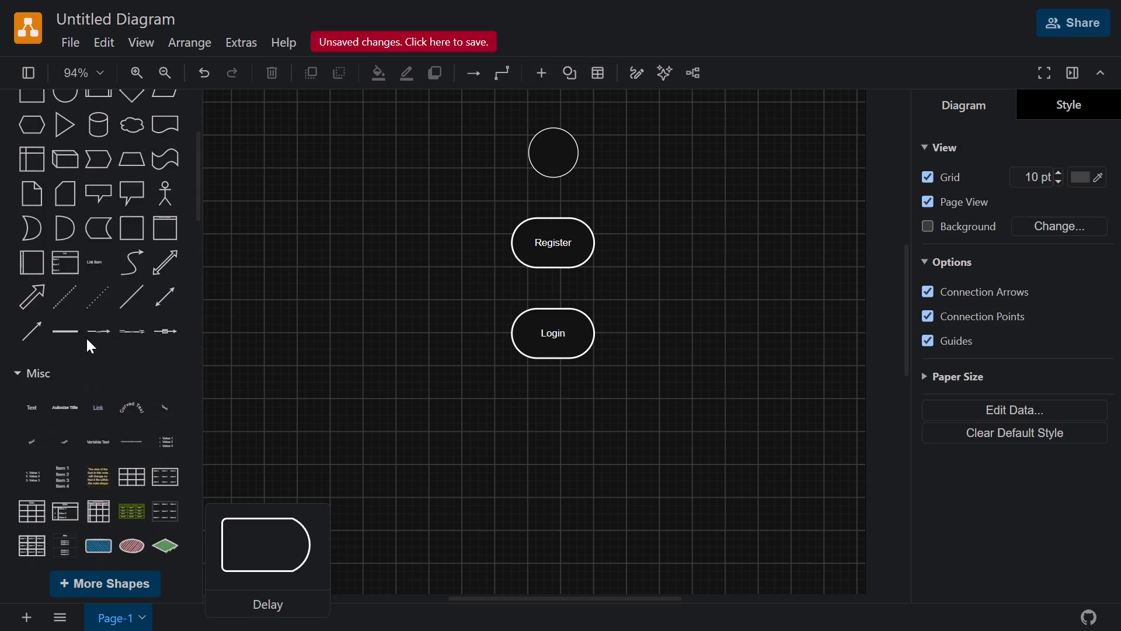
scroll(86, 338, up, 1)
click(133, 203)
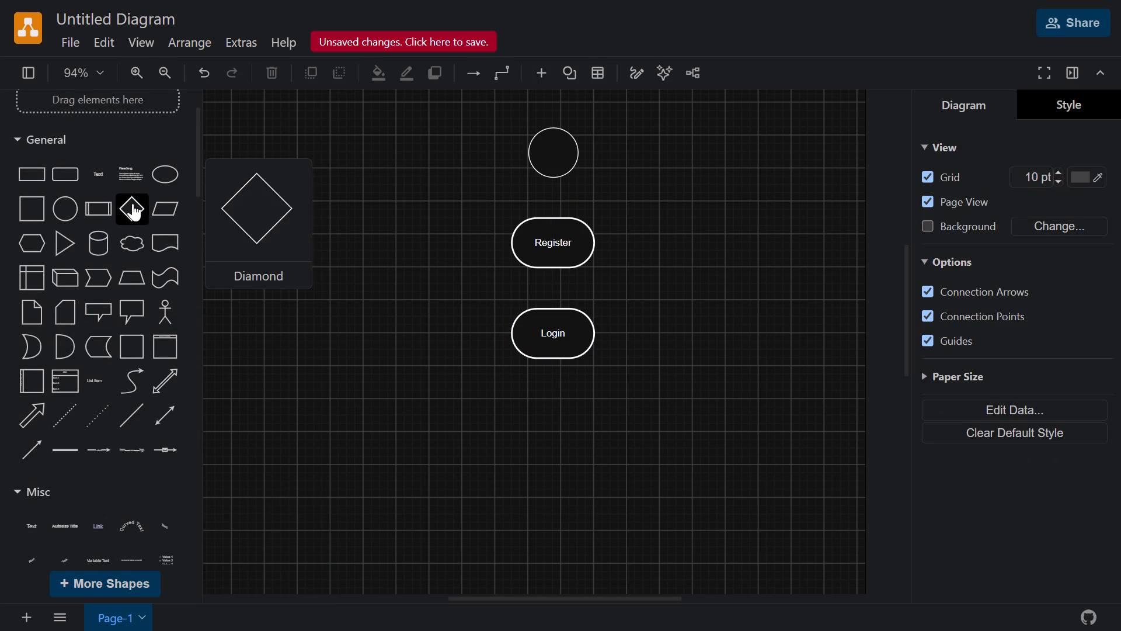
drag(544, 343, 549, 445)
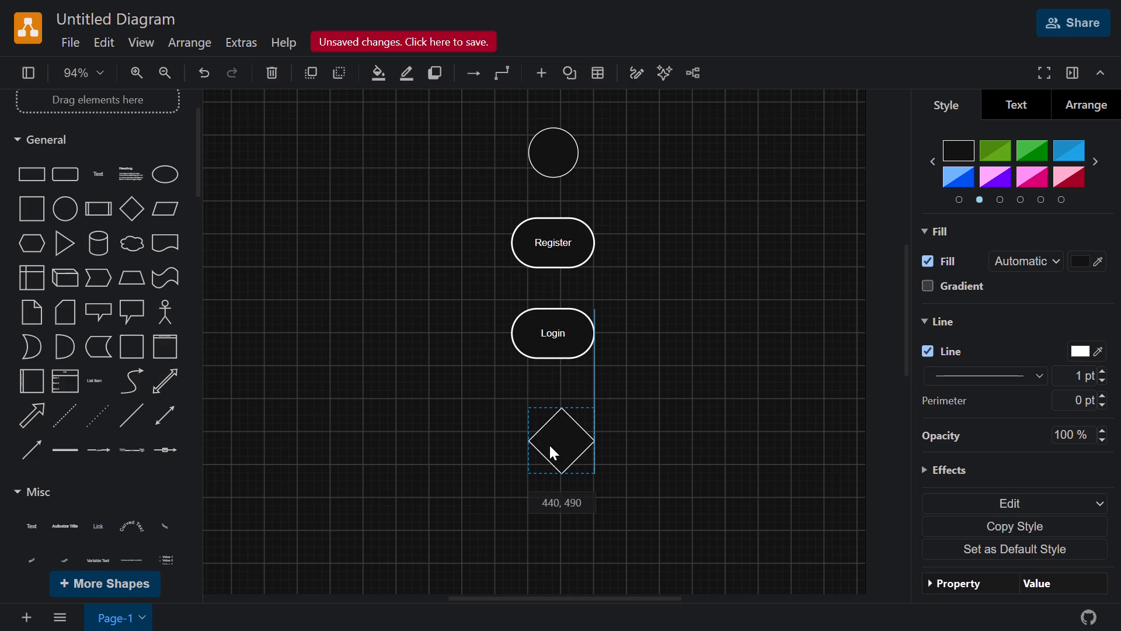
drag(549, 445, 543, 442)
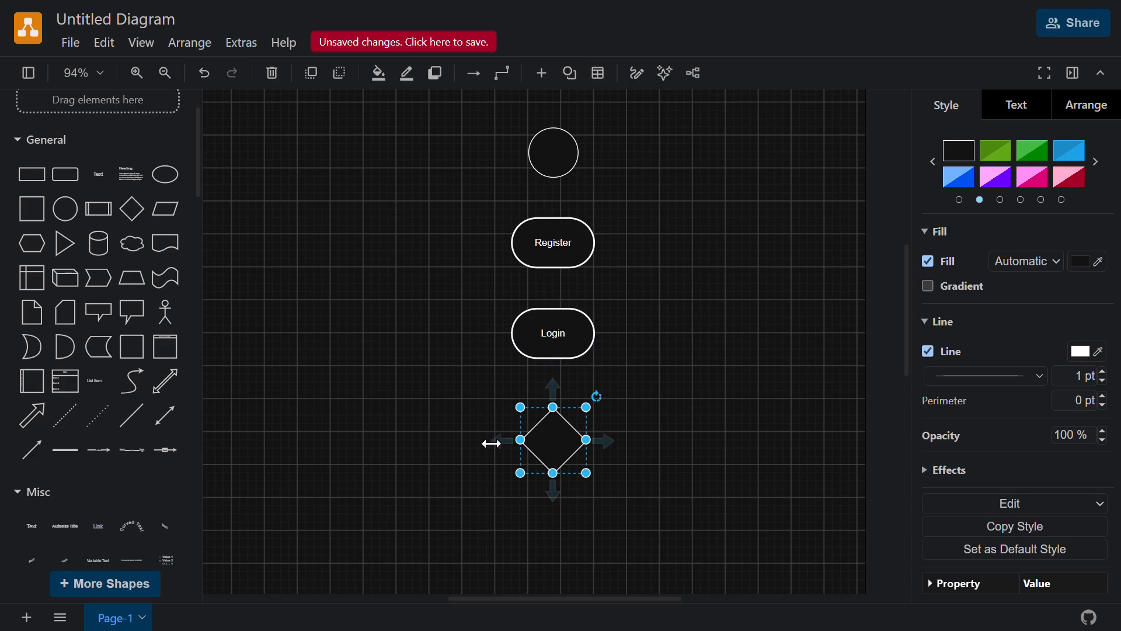
Add a Flowchart terminator shape to the right of the diamond and label it "Display Enter".
scroll(86, 359, down, 6)
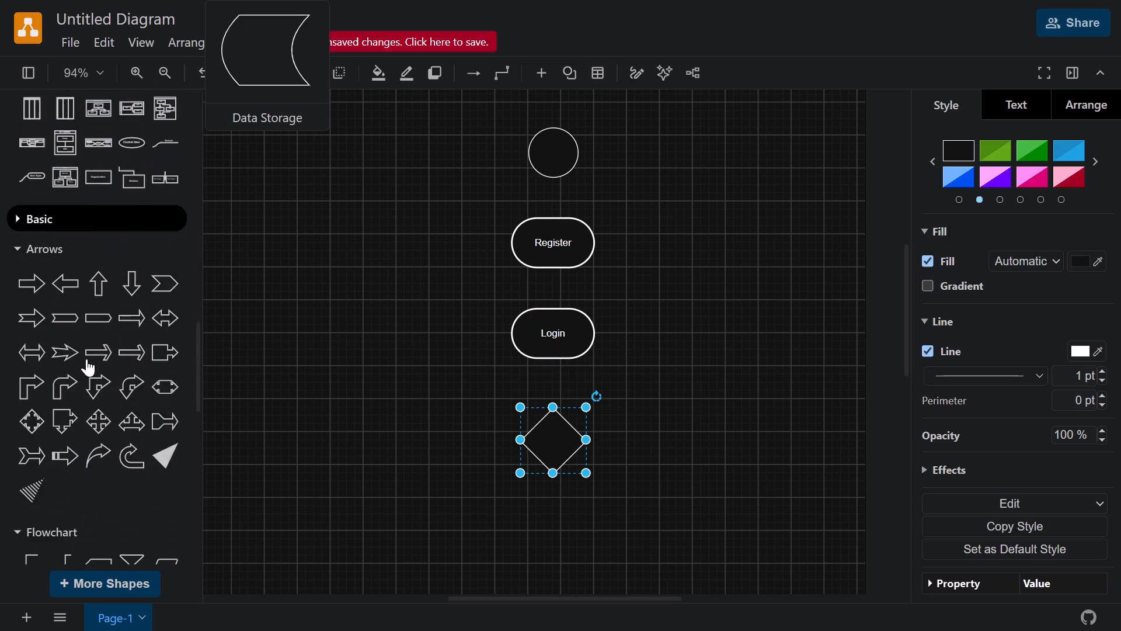
scroll(86, 359, down, 6)
click(94, 298)
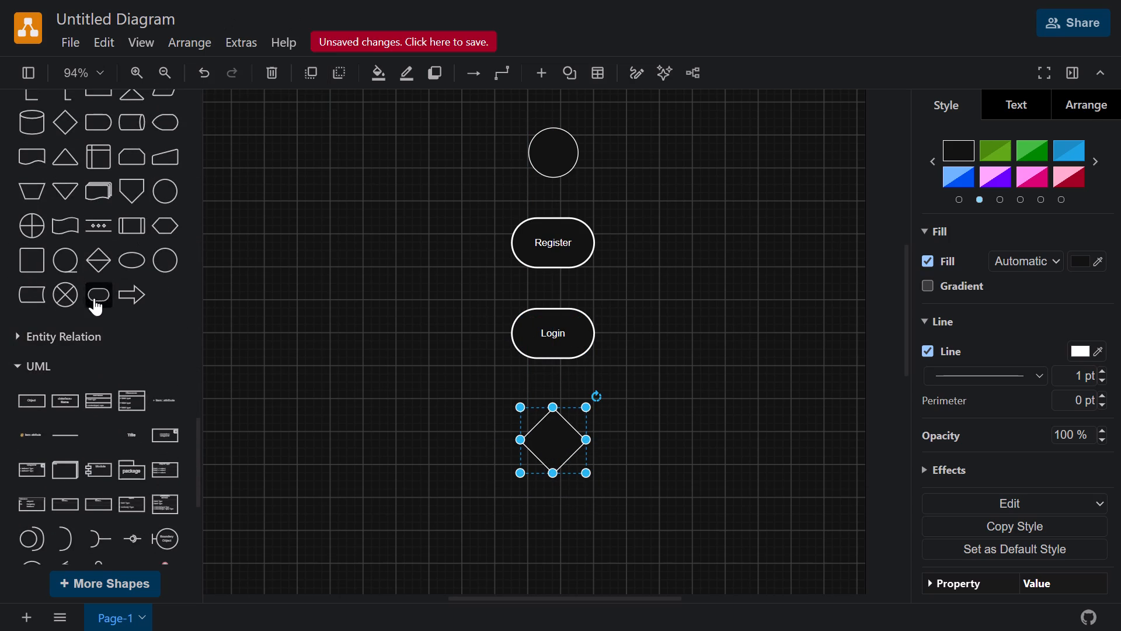
drag(558, 343, 702, 445)
double_click(702, 445)
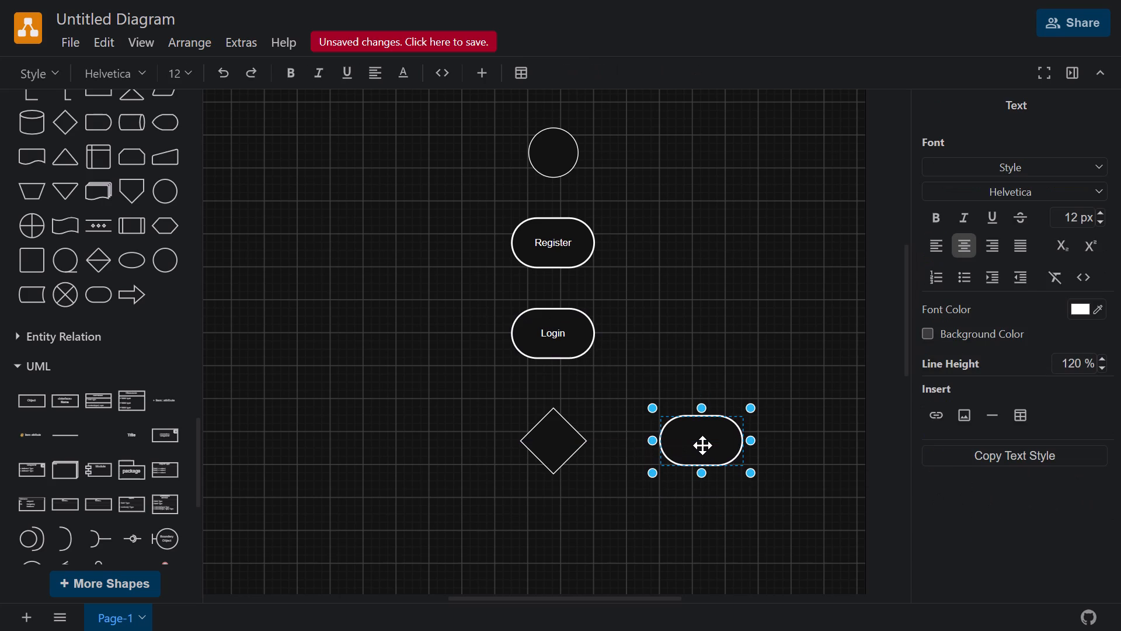
text(Display)
key(space)
text(Enter)
Add a directional connector from the bottom of the start circle to the top of the Register node.
scroll(180, 376, up, 10)
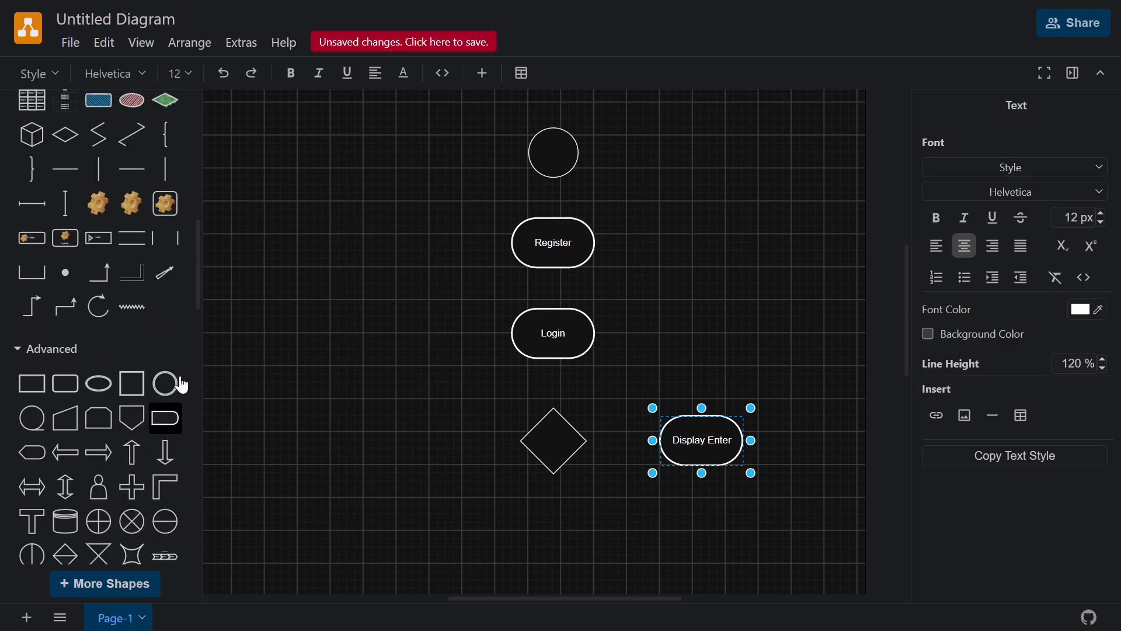
scroll(180, 376, up, 1)
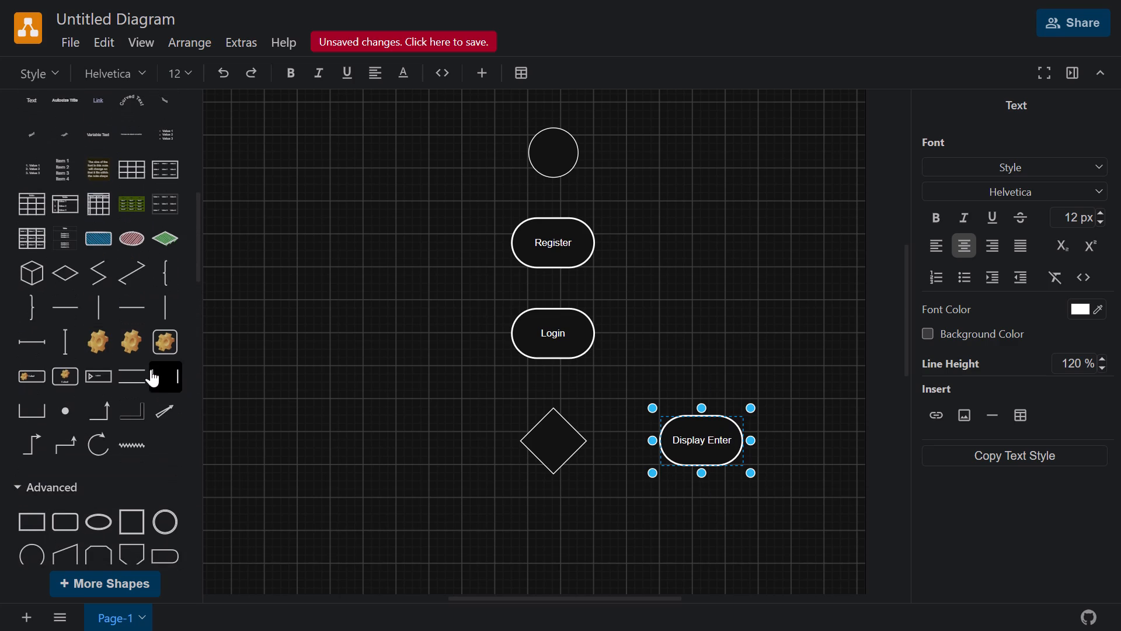
scroll(85, 328, up, 4)
click(37, 467)
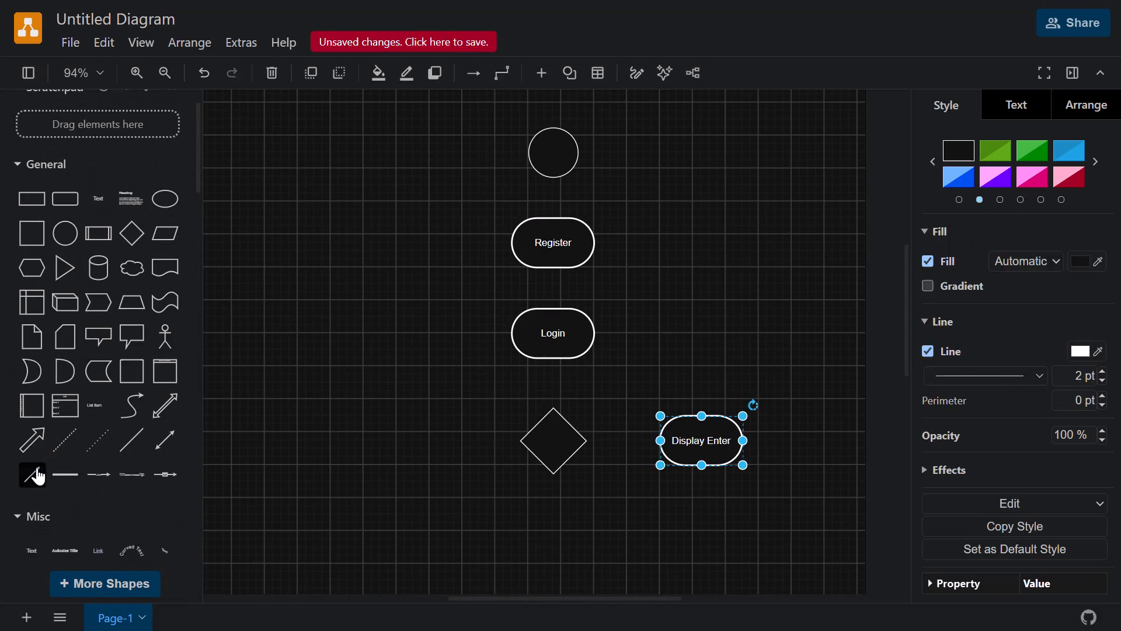
drag(535, 363, 552, 185)
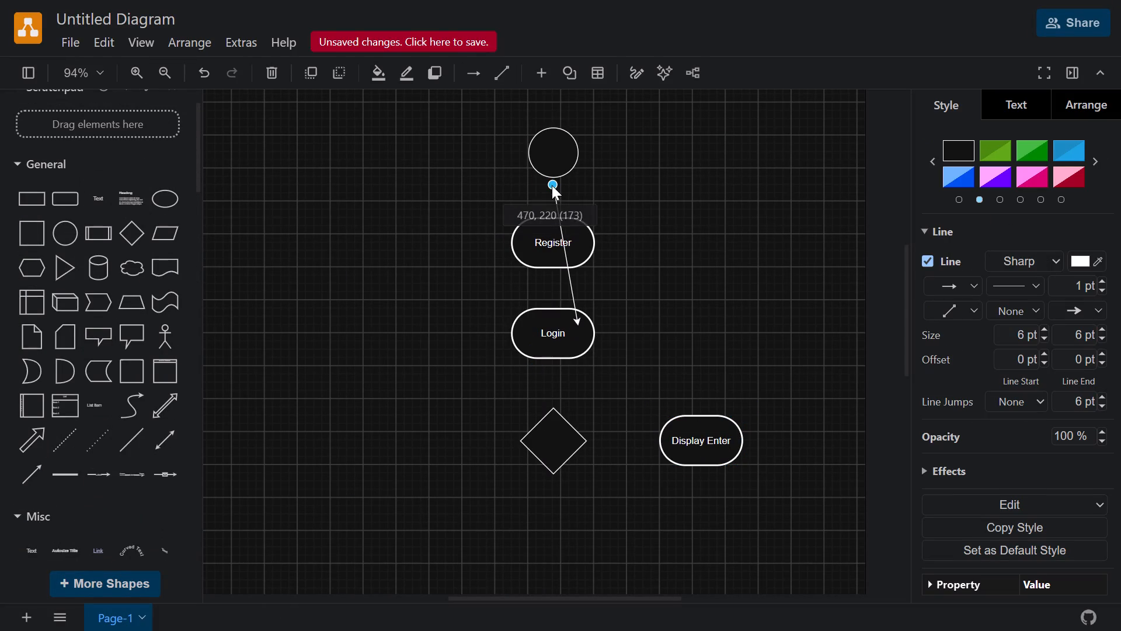
drag(552, 185, 555, 177)
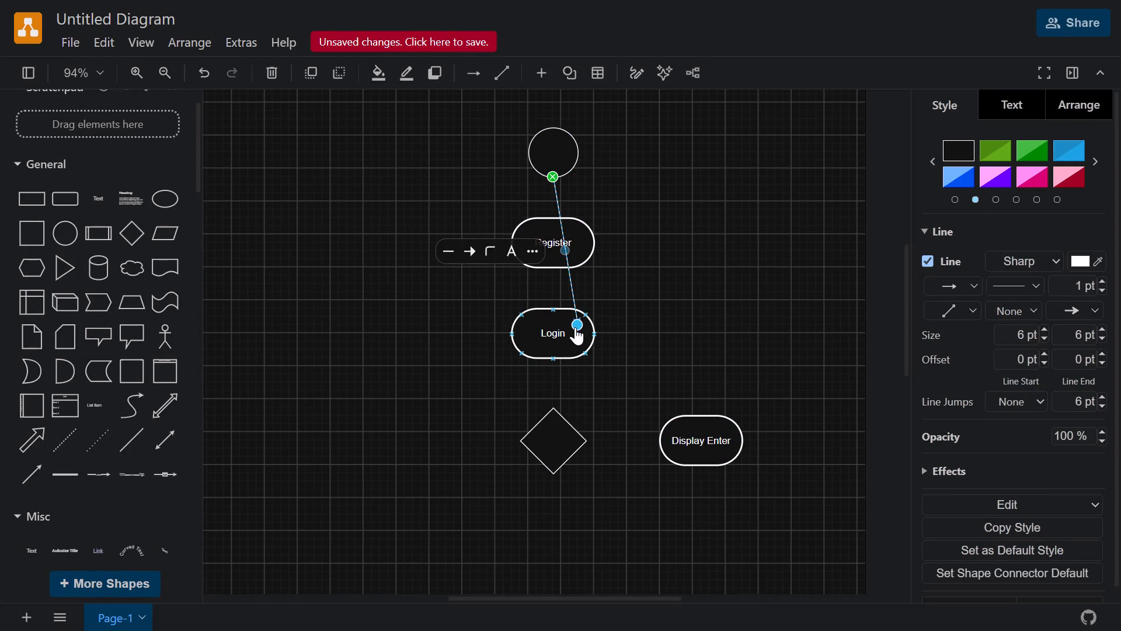
drag(575, 327, 552, 237)
click(382, 351)
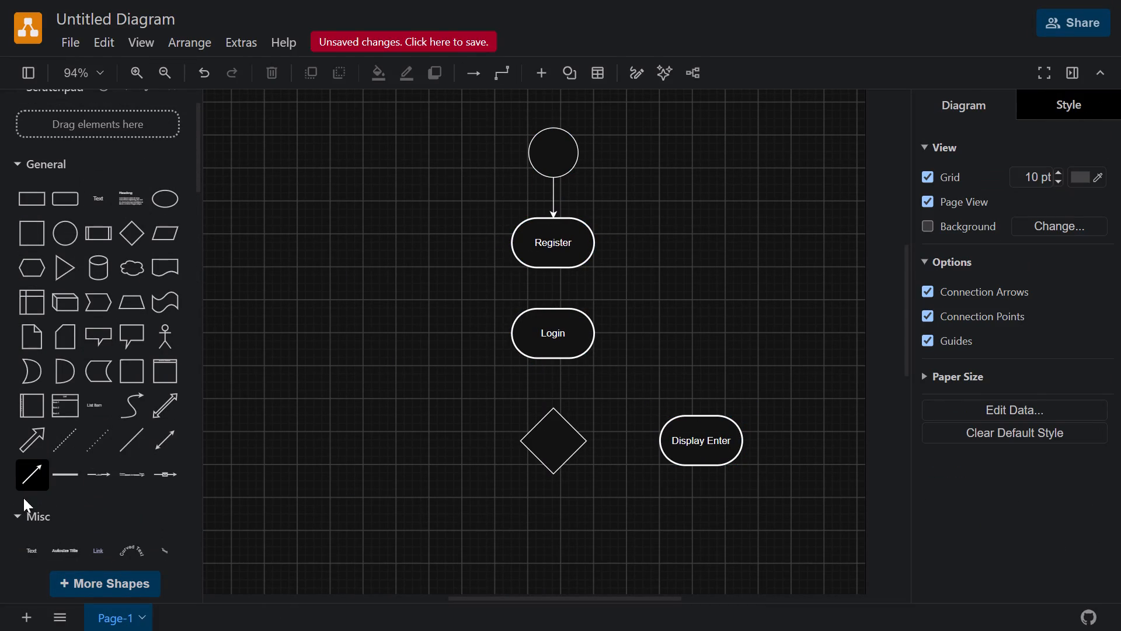
Add a directional connector from the bottom of the Register node to the top of the Login node.
drag(27, 481, 424, 255)
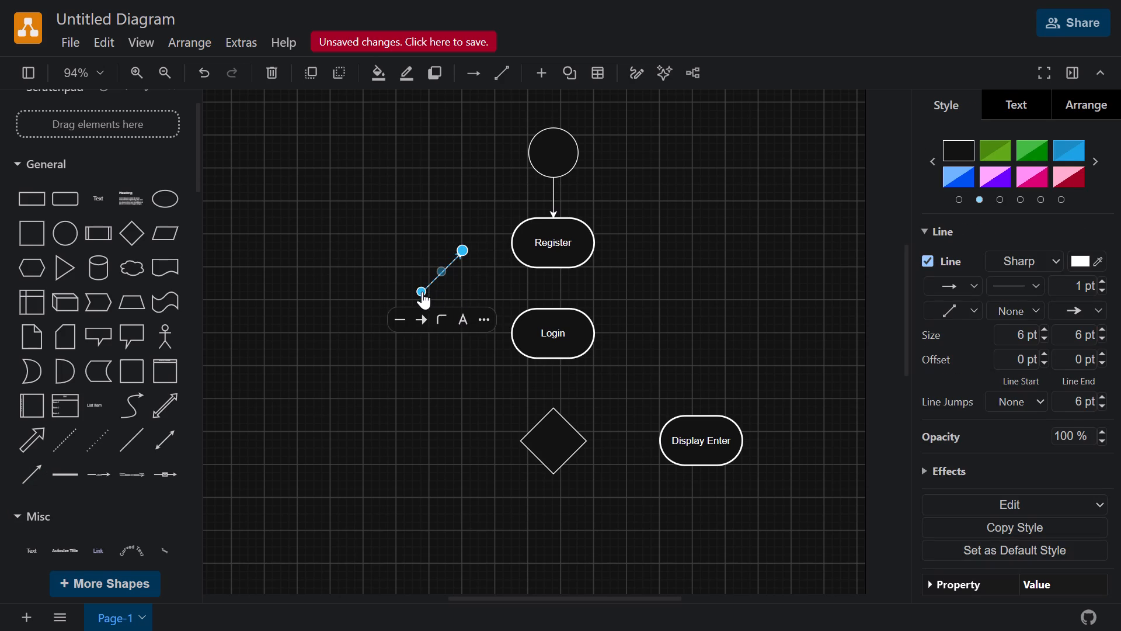
drag(422, 292, 552, 272)
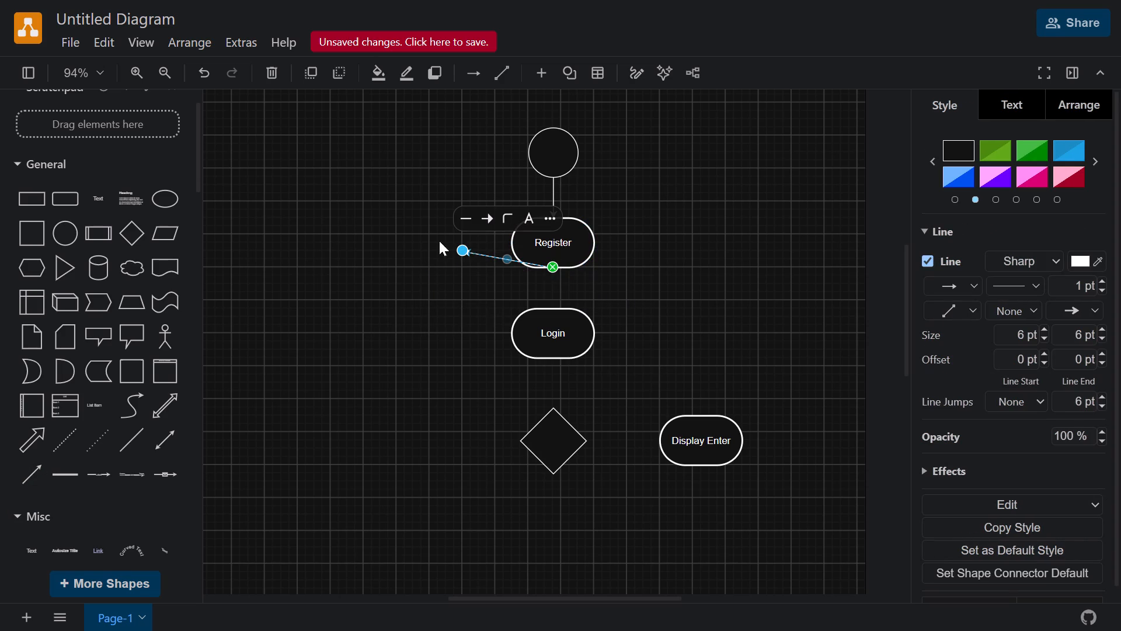
drag(462, 251, 572, 323)
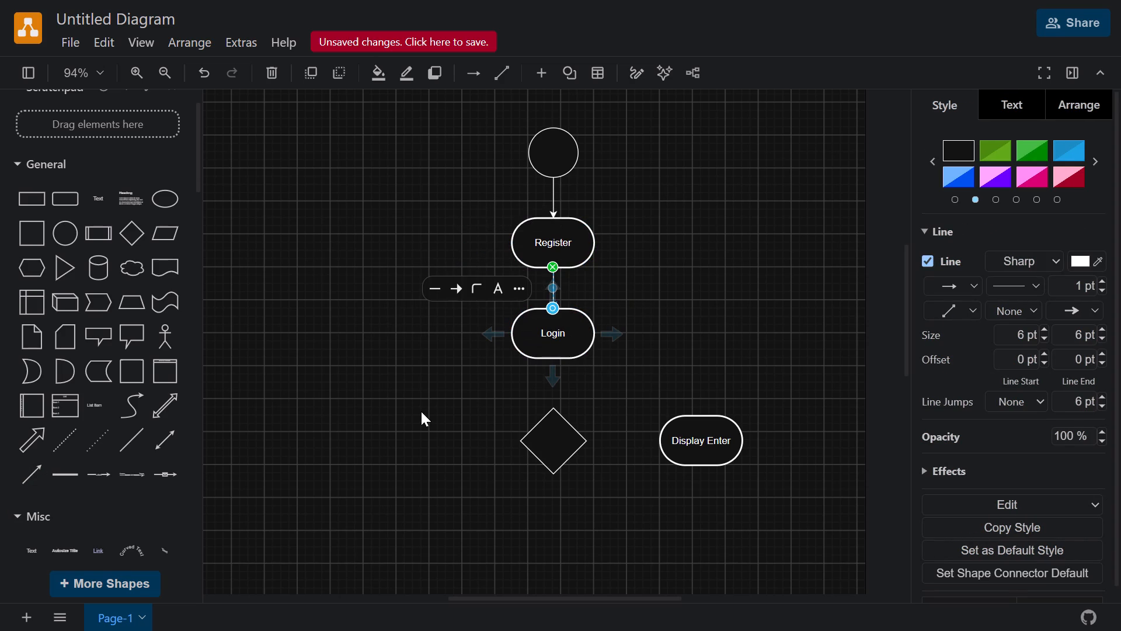
Add a directional connector from the bottom of the Login node to the top of the diamond.
scroll(421, 411, left, 1)
drag(39, 477, 383, 383)
scroll(84, 464, right, 1)
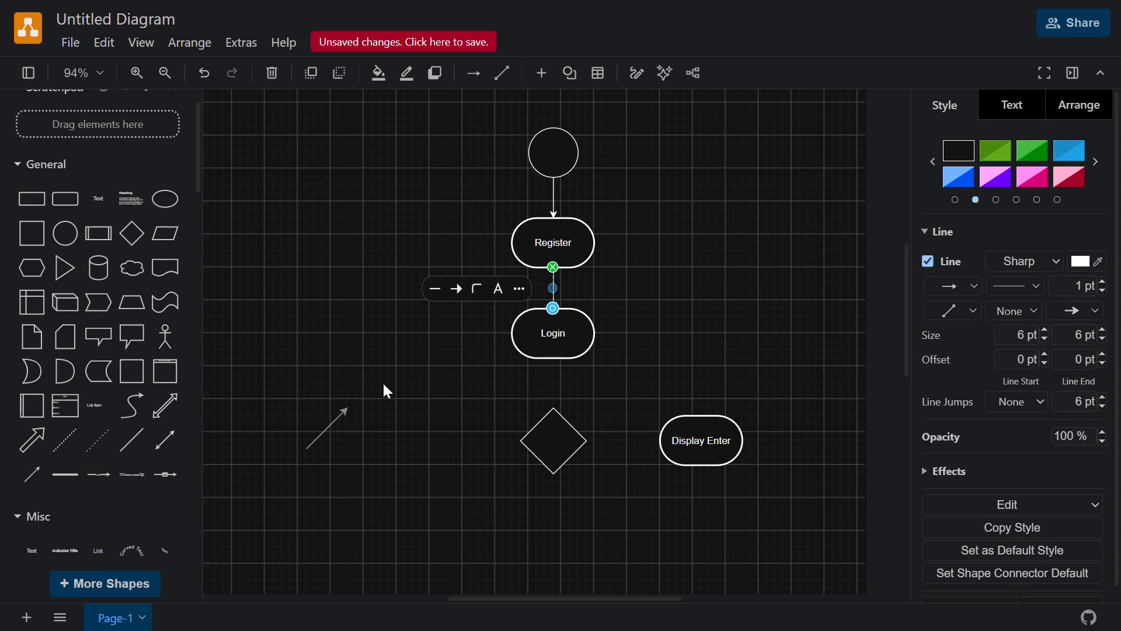
scroll(383, 383, right, 1)
drag(383, 383, 438, 410)
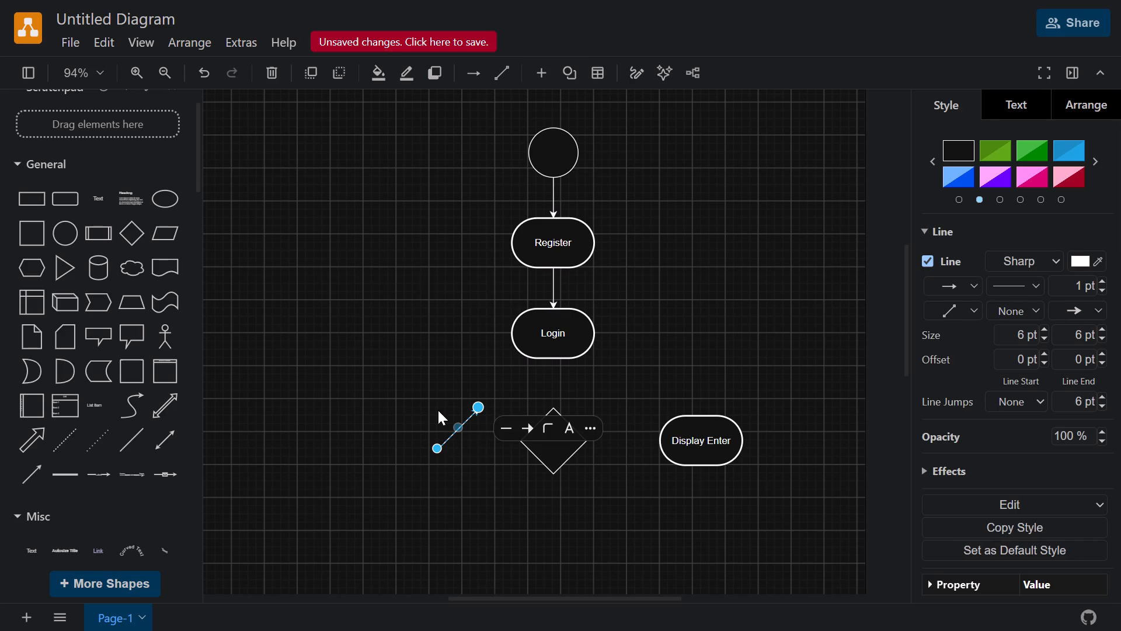
scroll(436, 449, right, 1)
scroll(555, 360, right, 1)
drag(437, 449, 558, 360)
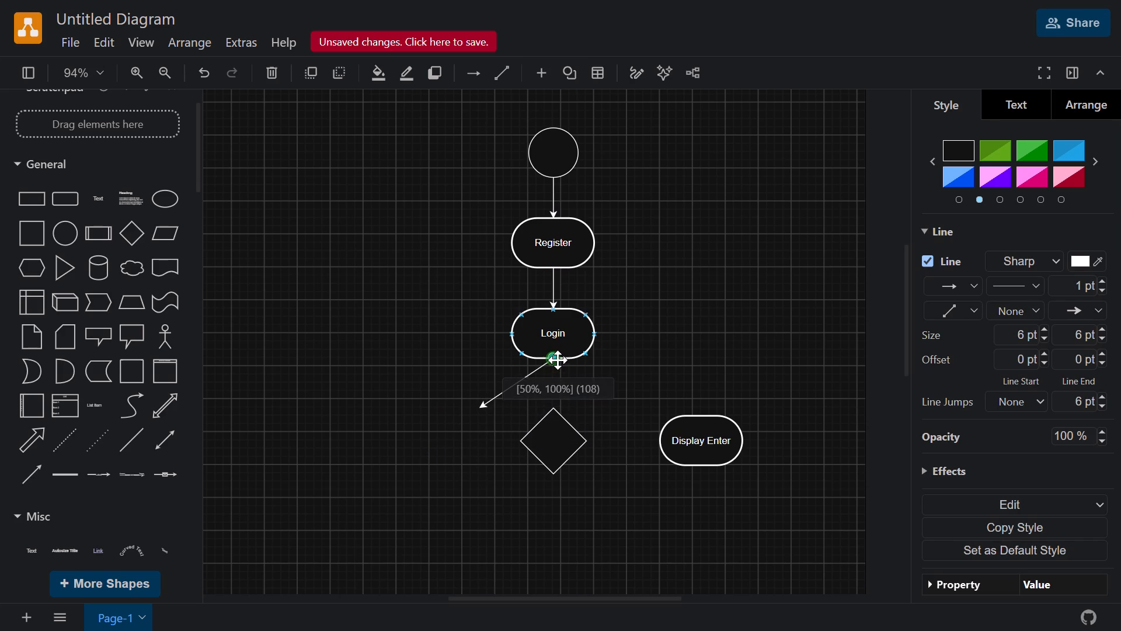
scroll(558, 360, right, 1)
drag(558, 360, 557, 357)
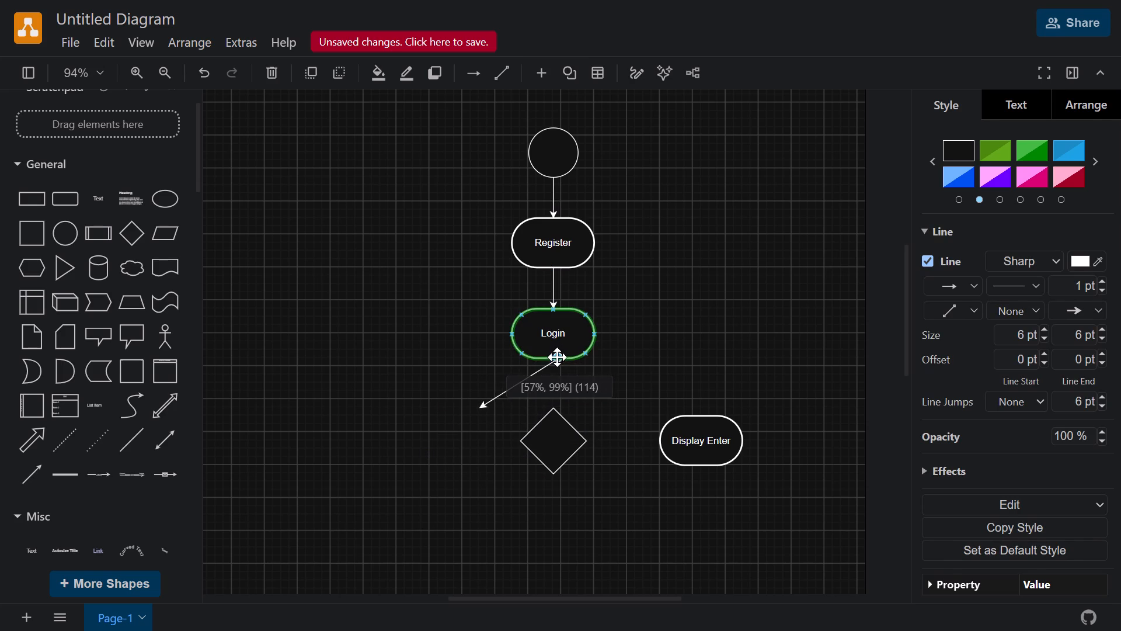
drag(557, 357, 555, 357)
drag(477, 403, 537, 419)
drag(534, 419, 560, 419)
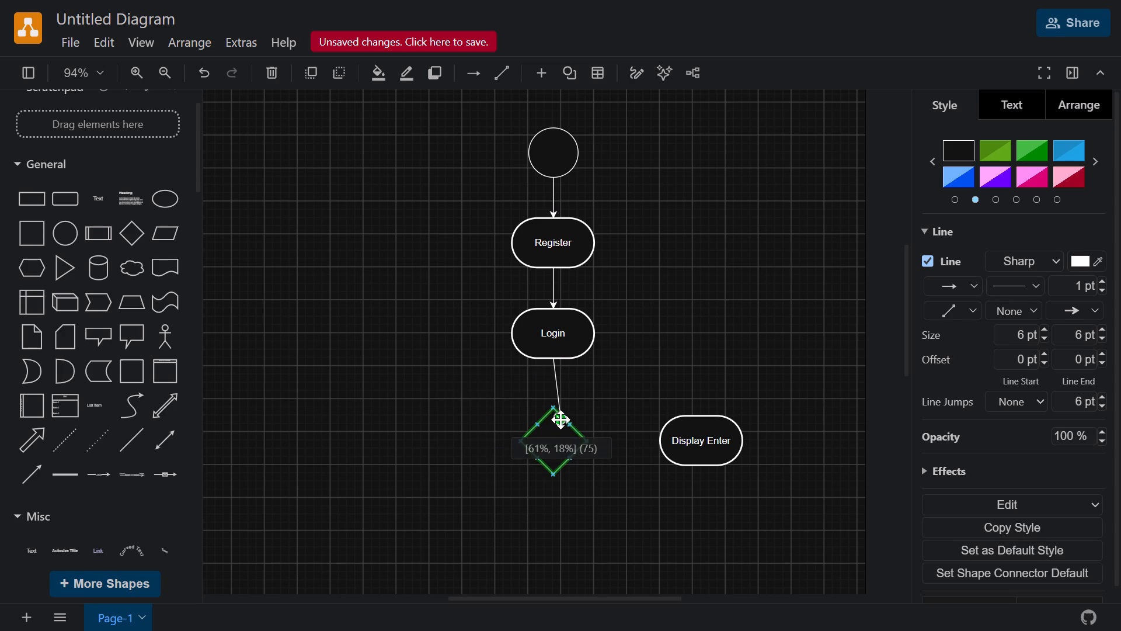
drag(560, 419, 553, 419)
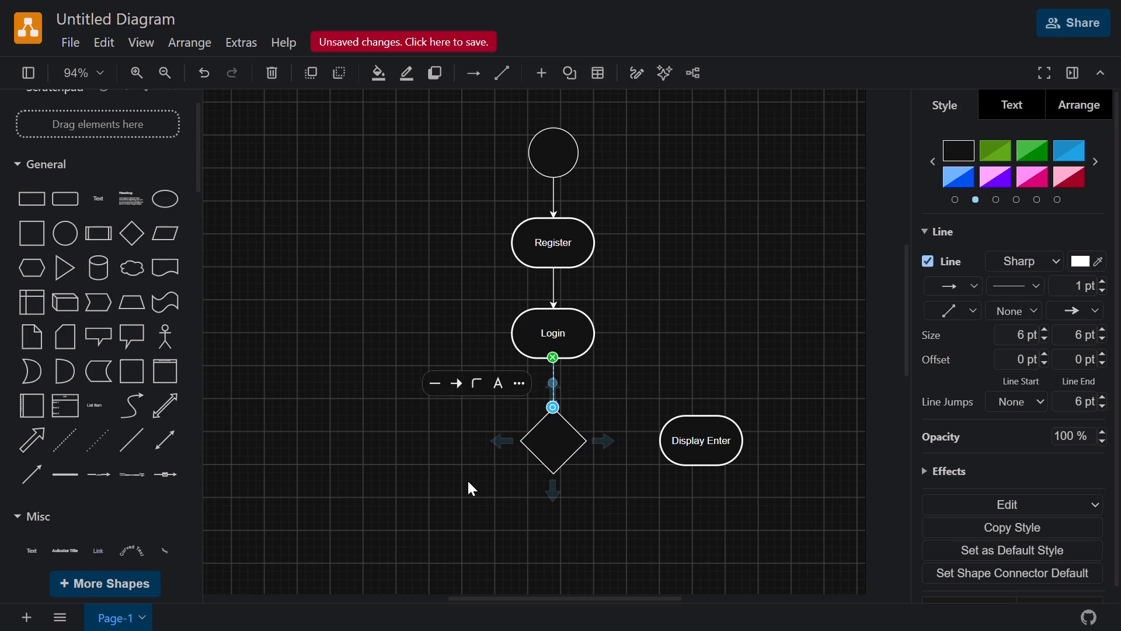
click(469, 486)
Add a directional connector from the right corner of the diamond to the left side of the Display Enter node.
scroll(470, 485, left, 1)
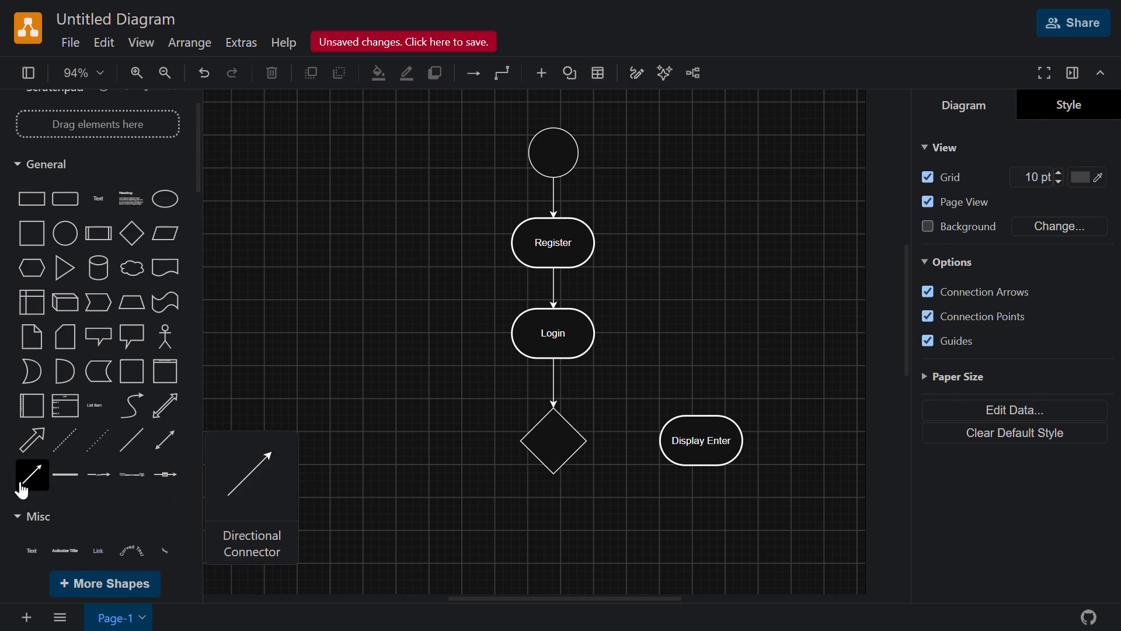
scroll(20, 481, left, 1)
click(20, 481)
scroll(20, 481, right, 2)
drag(537, 366, 586, 446)
scroll(565, 383, up, 1)
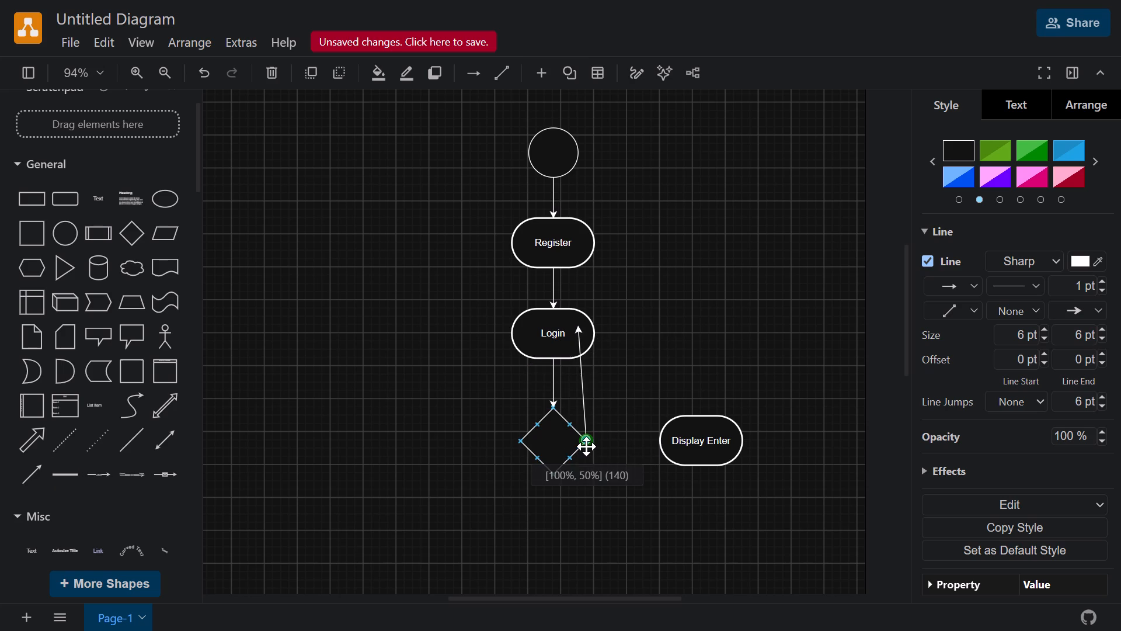
drag(586, 446, 595, 449)
scroll(586, 446, up, 1)
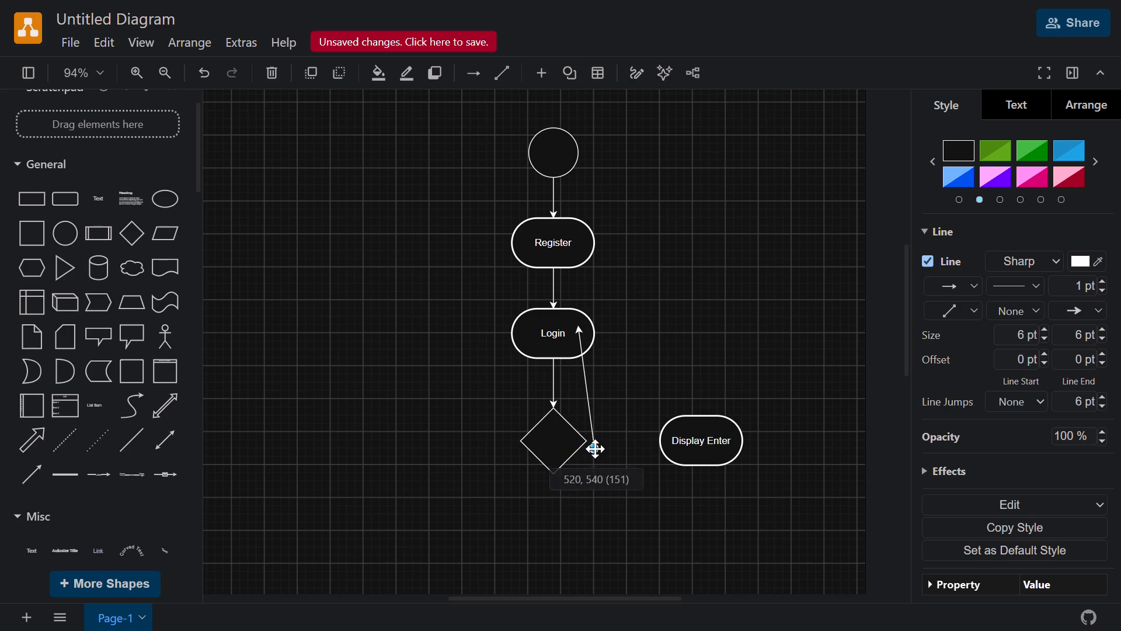
drag(595, 449, 586, 391)
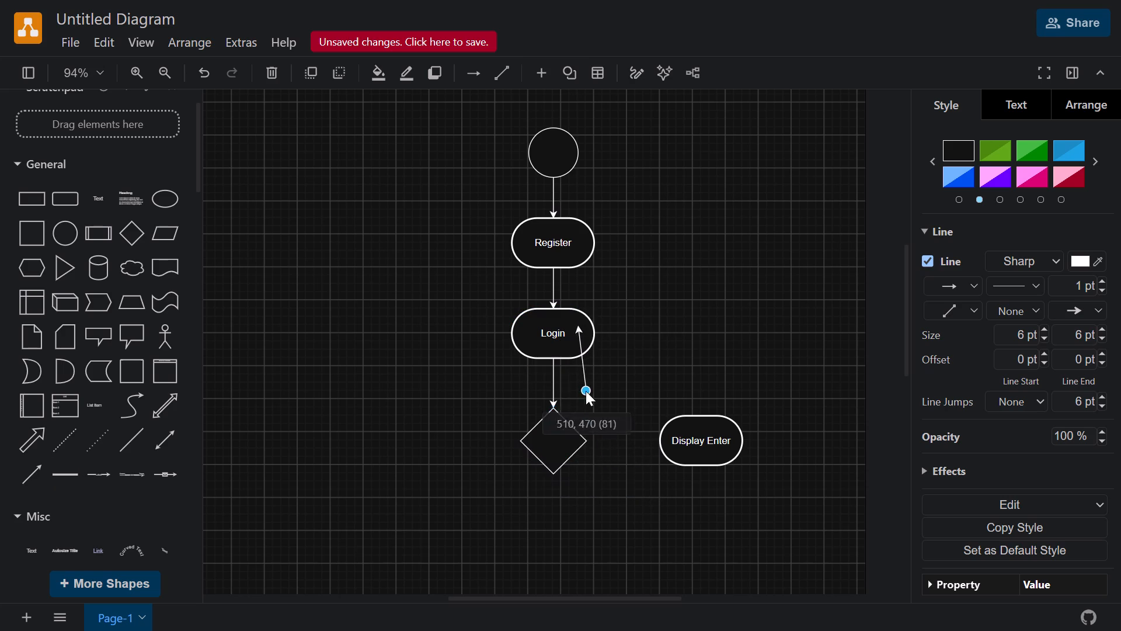
drag(586, 391, 580, 445)
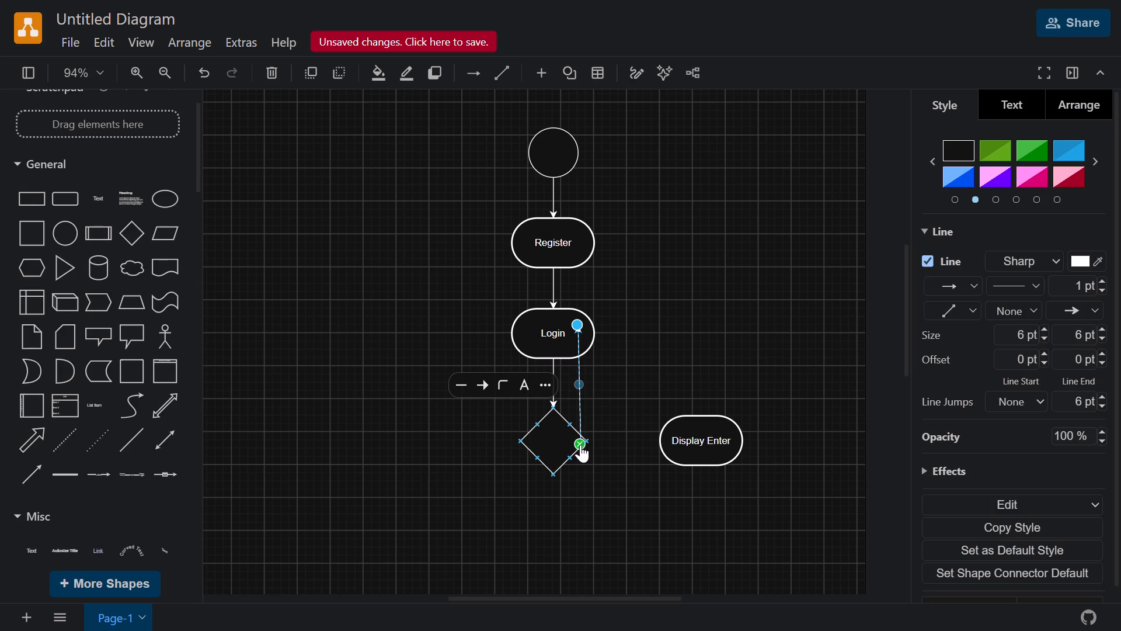
click(582, 444)
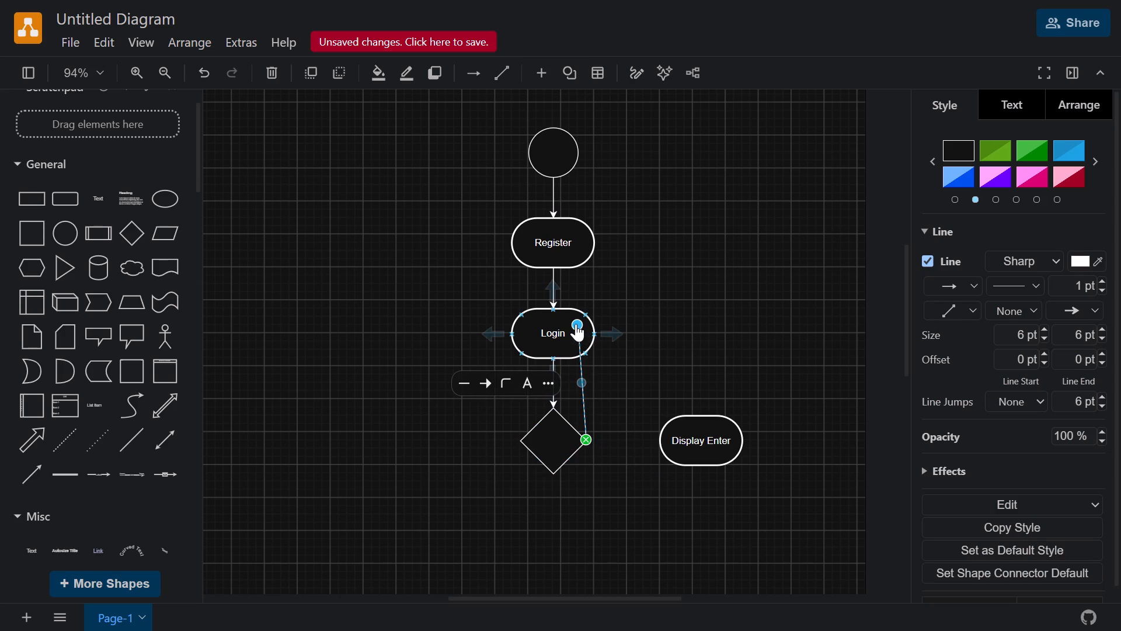
drag(576, 324, 669, 437)
Add a directional connector from the top of Display Enter to the right side of Login, bent at a right angle above Display Enter.
scroll(579, 482, left, 1)
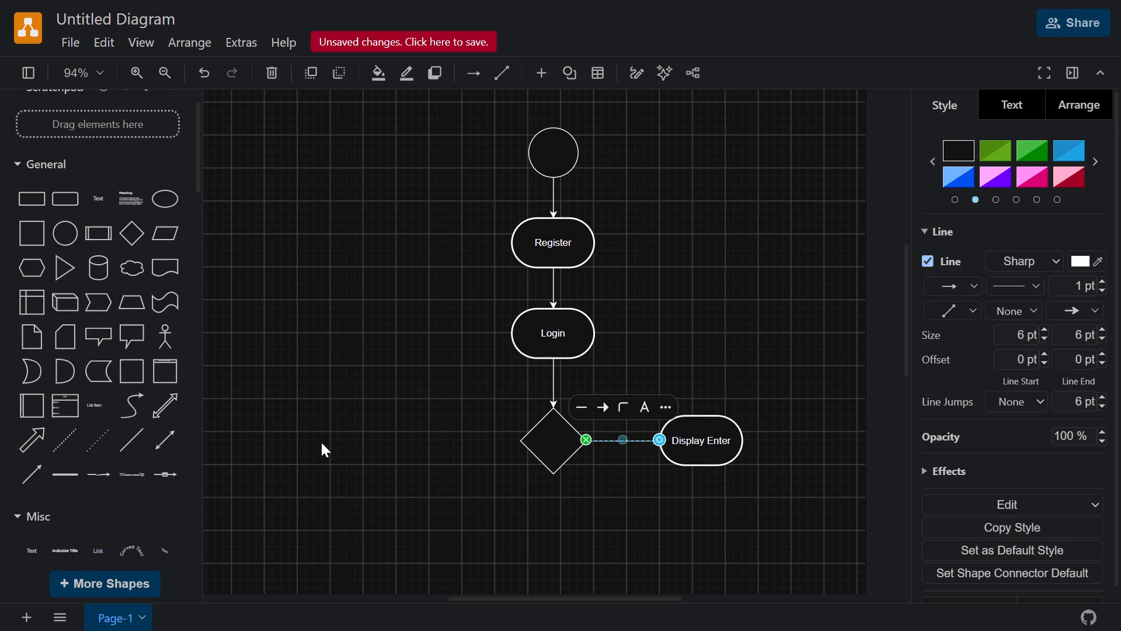
scroll(266, 450, left, 1)
scroll(36, 474, right, 2)
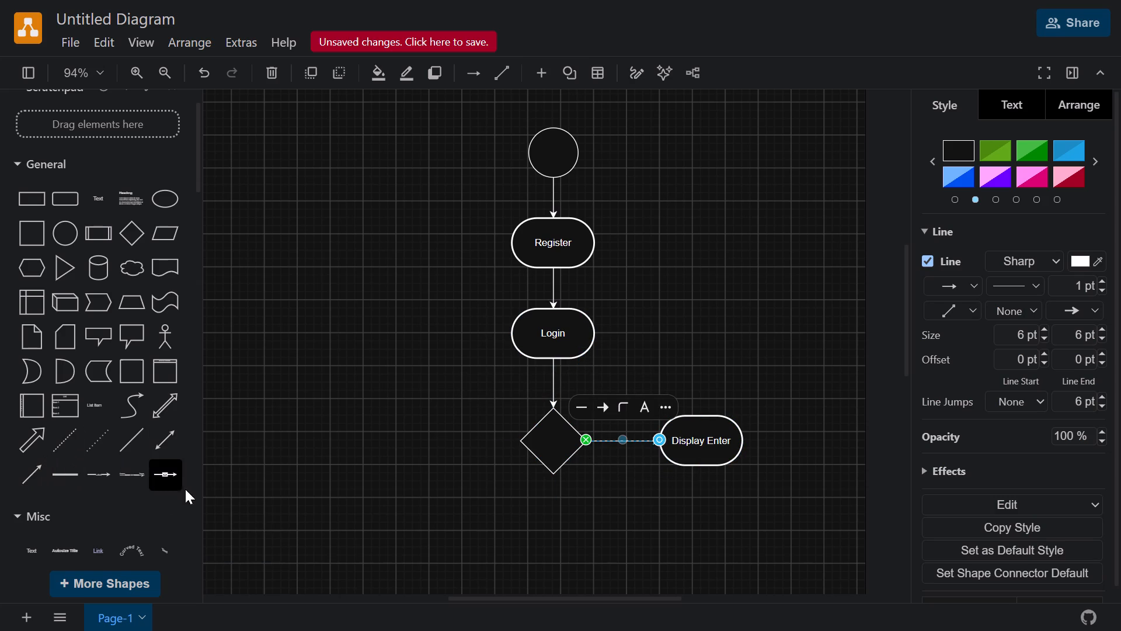
scroll(185, 489, right, 1)
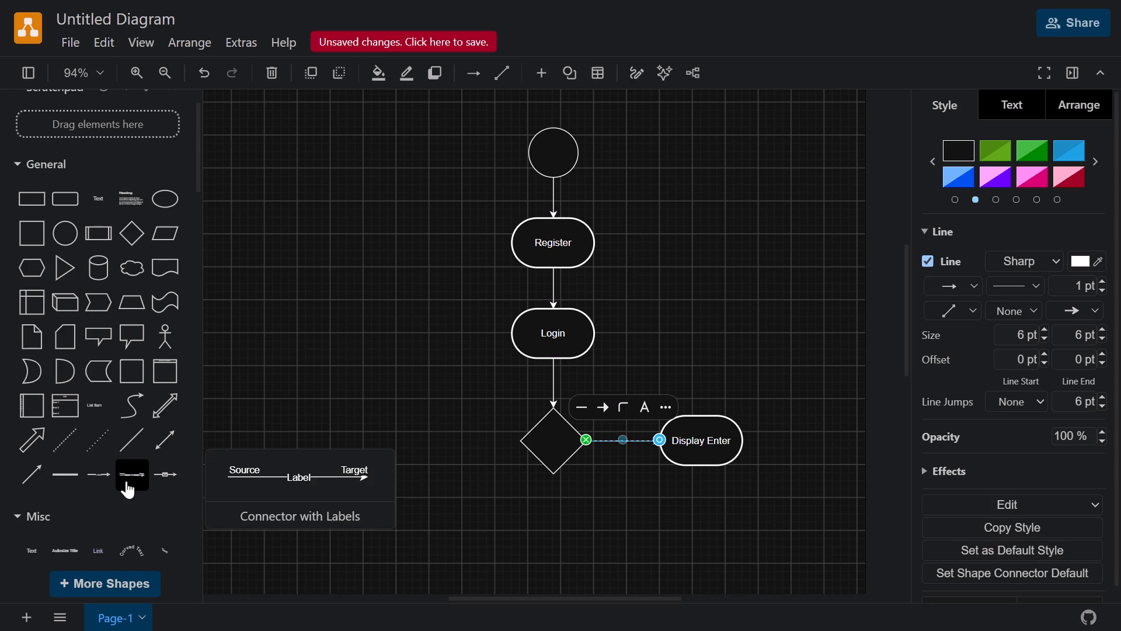
click(25, 480)
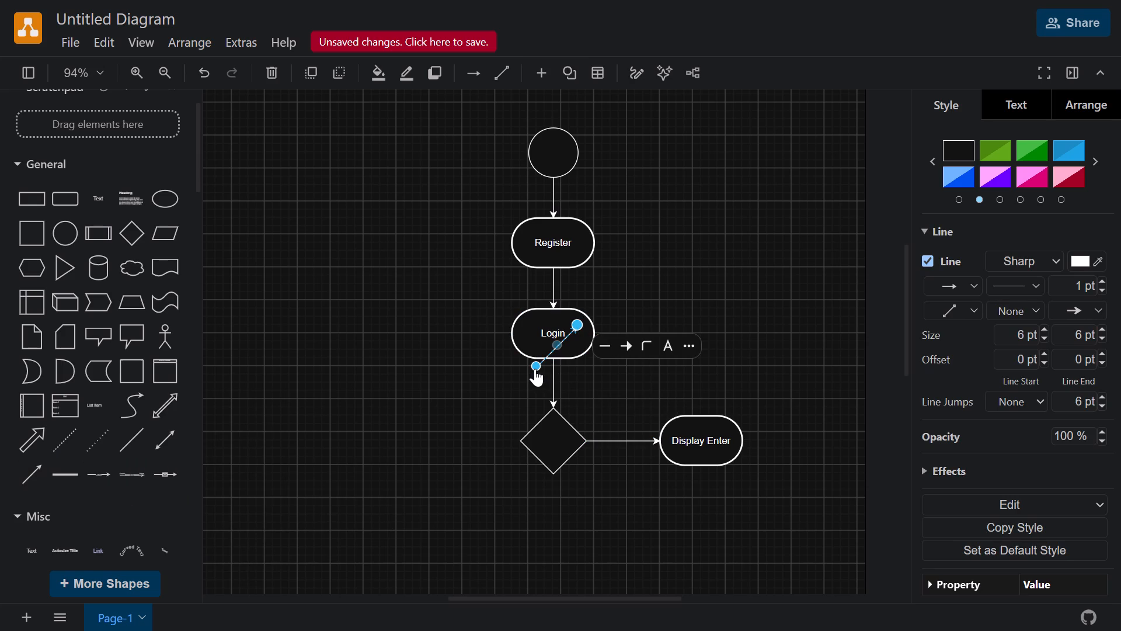
drag(535, 369, 701, 417)
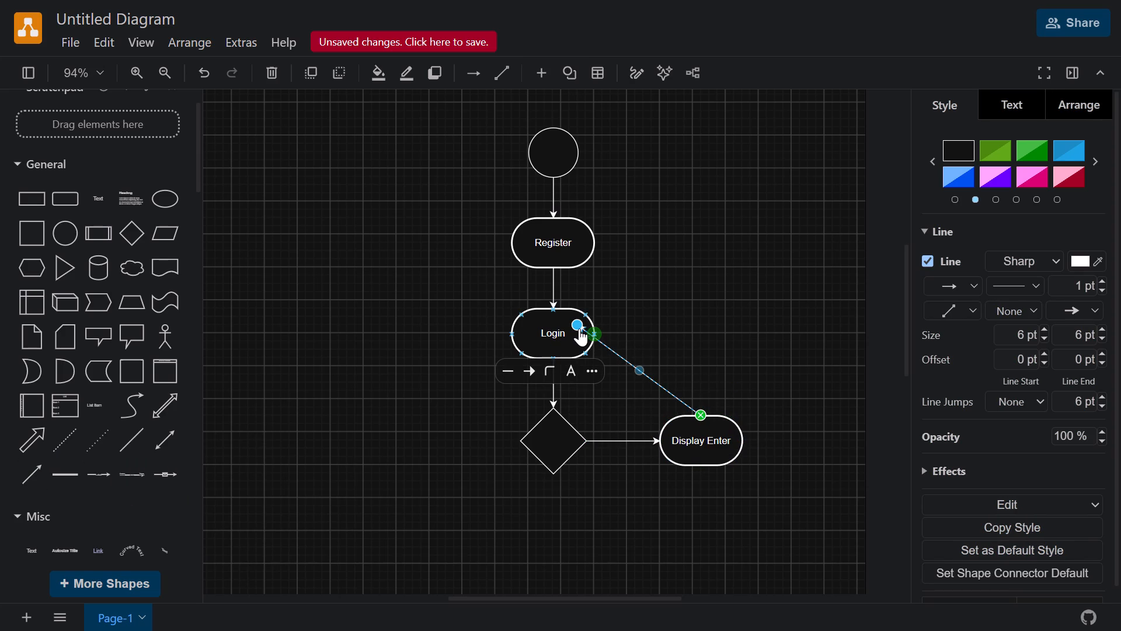
drag(577, 328, 598, 331)
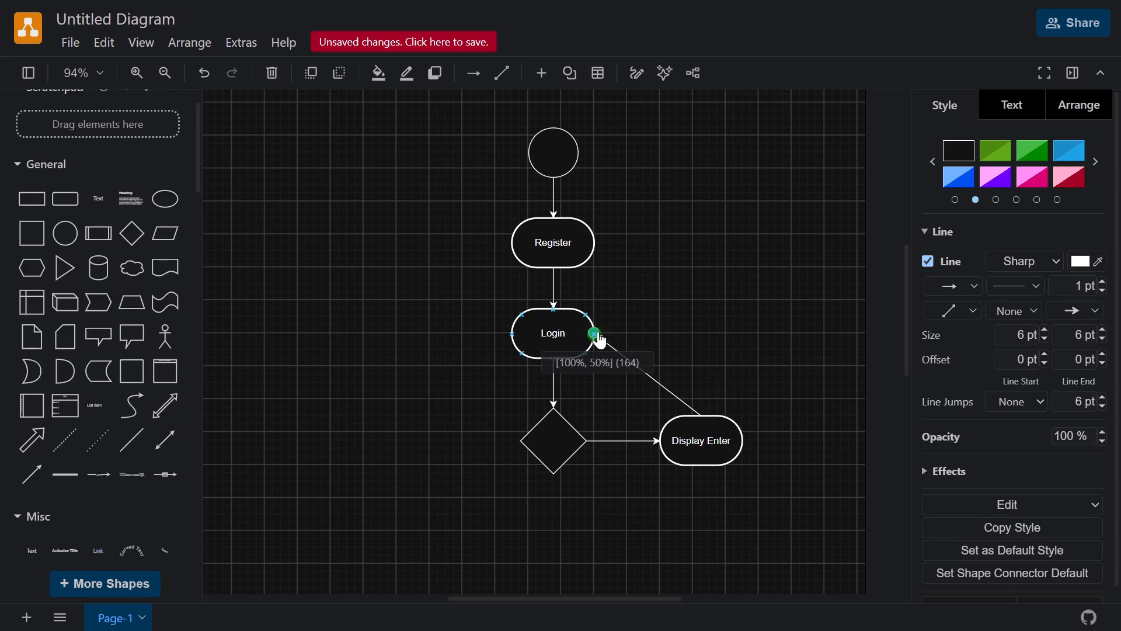
drag(650, 373, 701, 331)
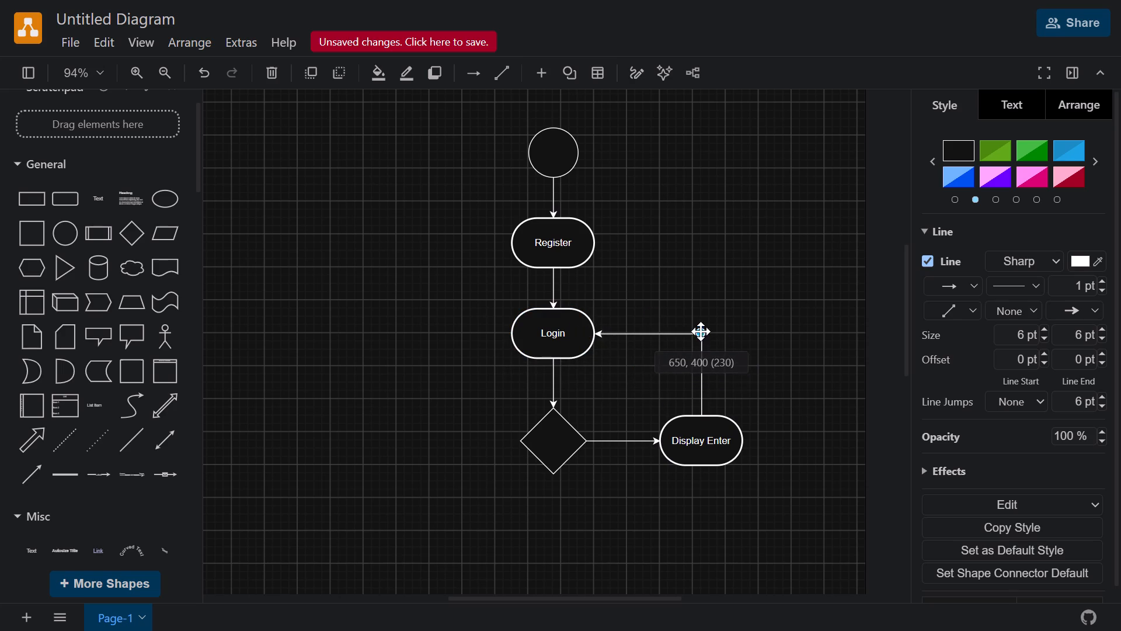
drag(701, 331, 699, 334)
Add the text label "No" above the connector between the diamond and the Display Enter node.
double_click(617, 423)
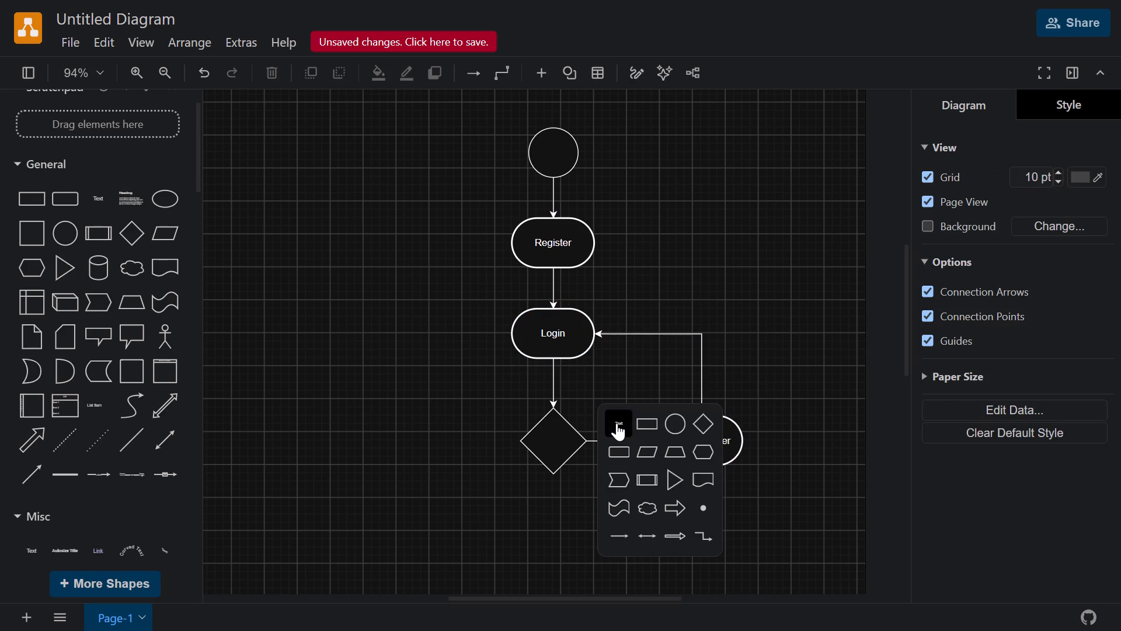
click(617, 423)
key(BackSpace)
text(No)
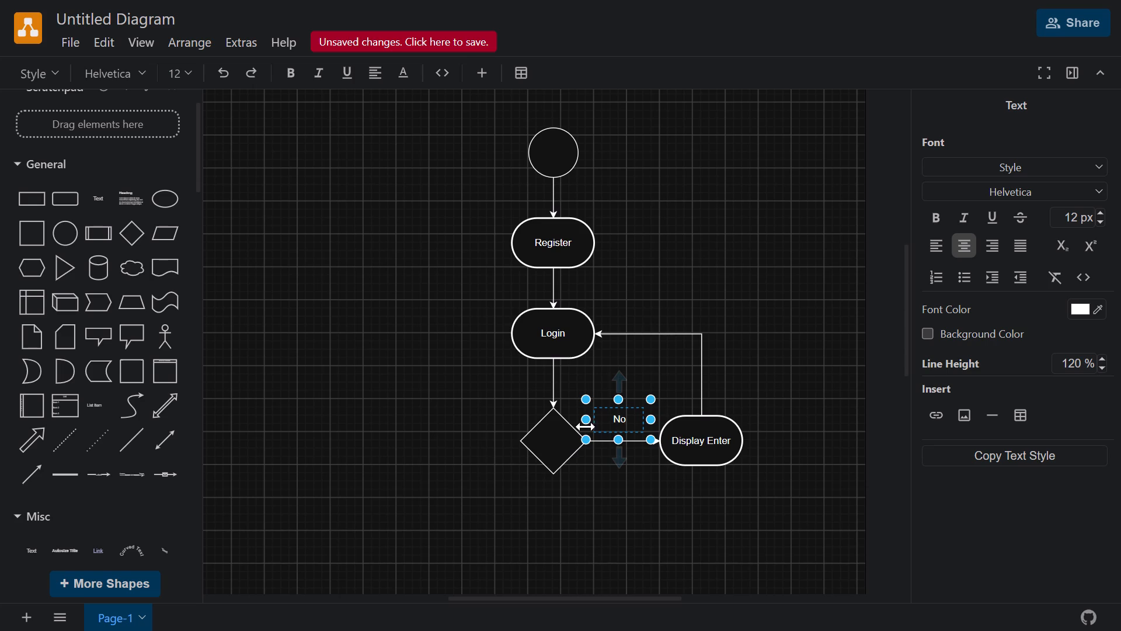
click(582, 532)
Add a Flowchart terminator shape below the diamond, centred under it with a gap for a connector.
scroll(582, 532, down, 2)
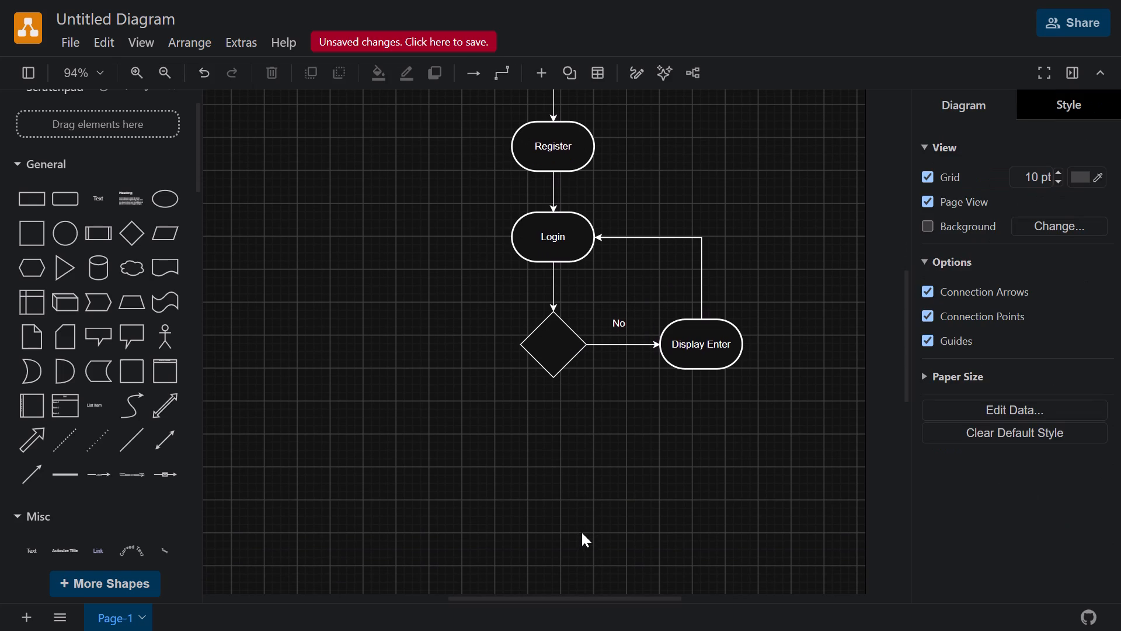
scroll(82, 275, down, 2)
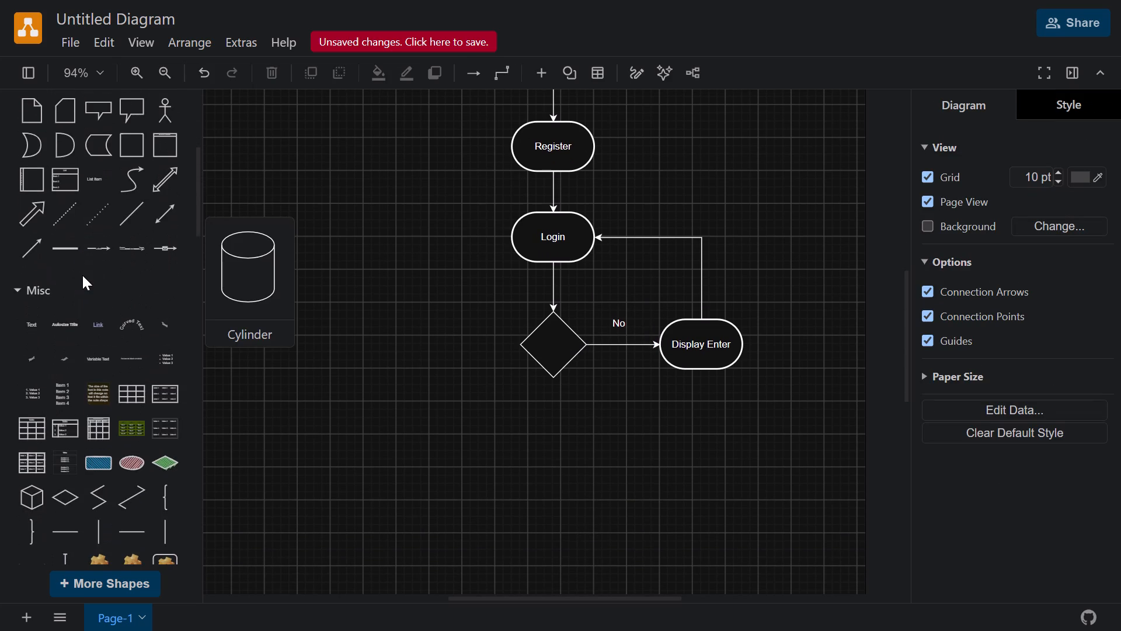
scroll(82, 275, down, 8)
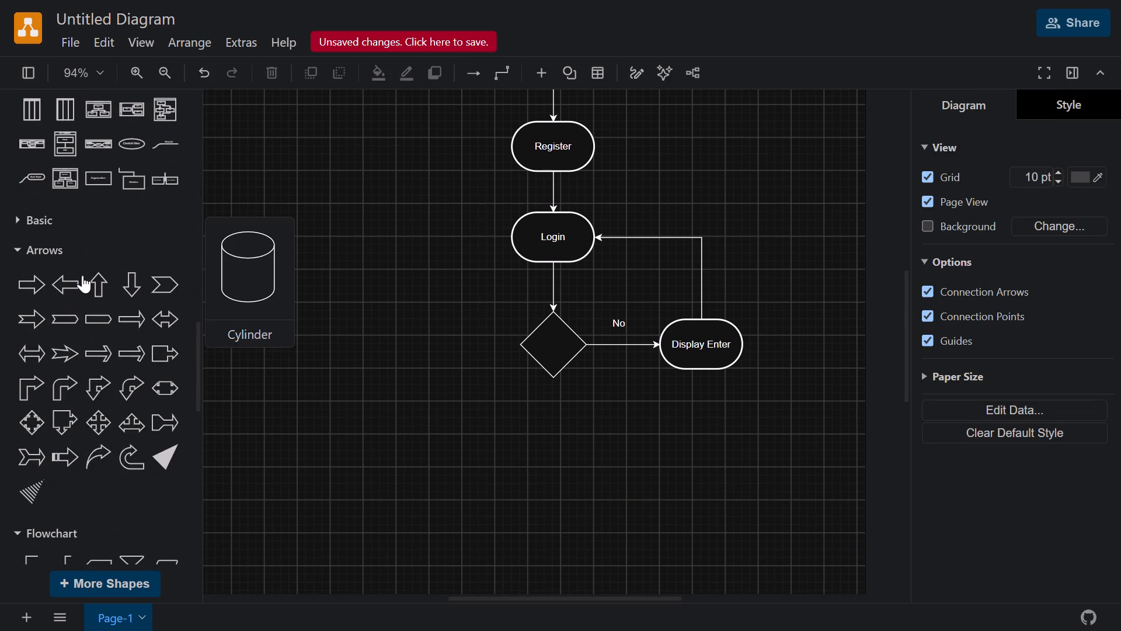
scroll(82, 275, down, 4)
click(95, 320)
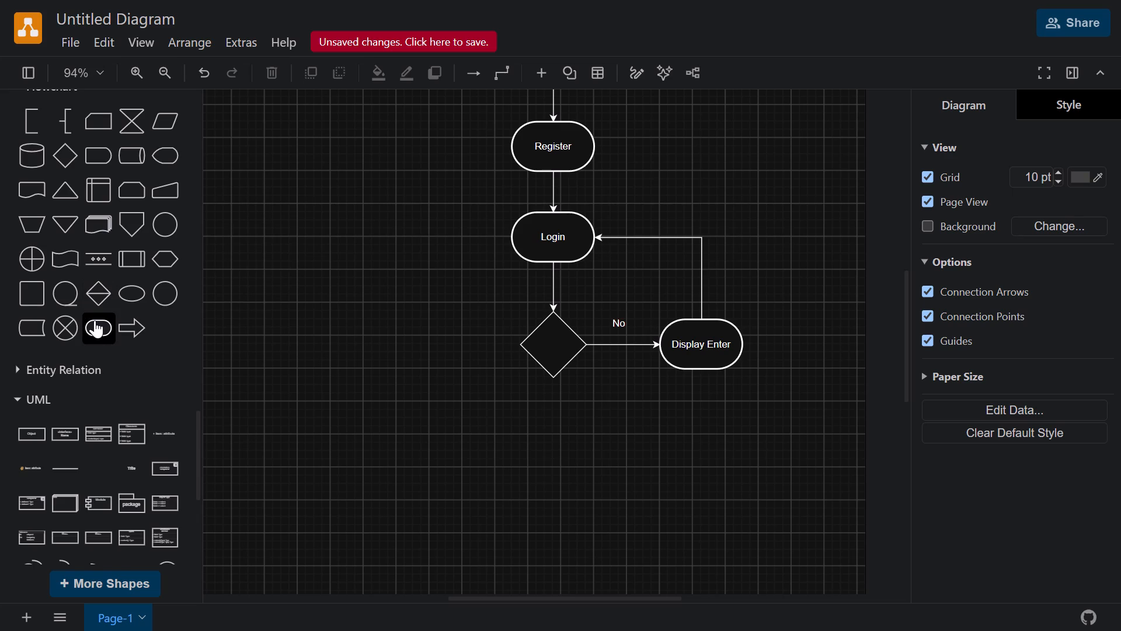
drag(555, 348, 576, 492)
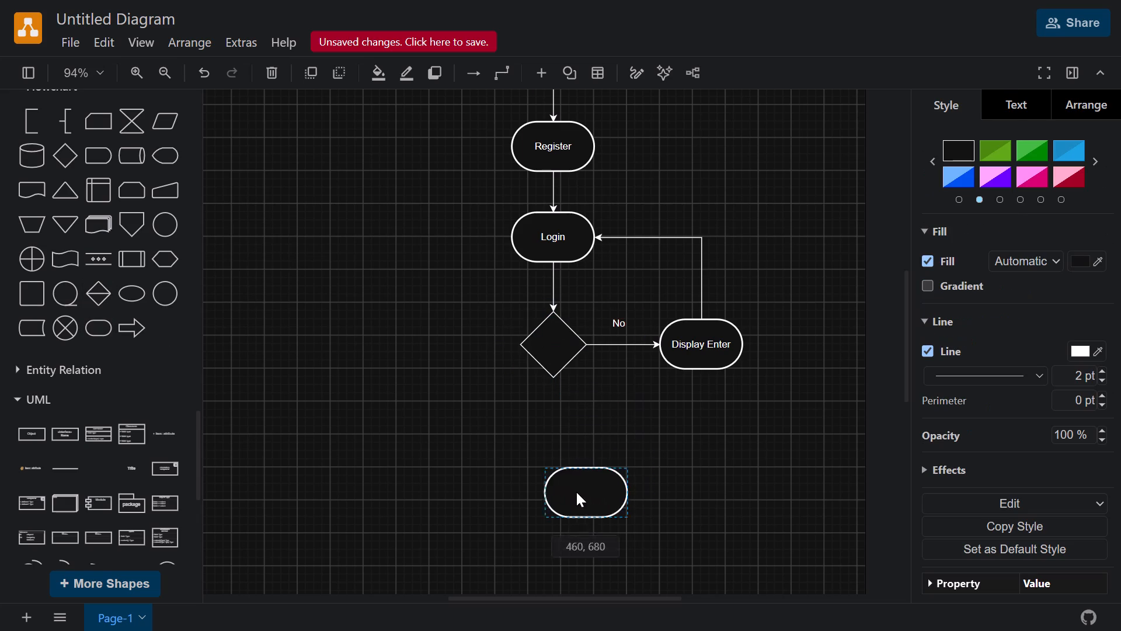
drag(576, 492, 556, 489)
Label the new terminator below the diamond "Enter Address Id".
double_click(556, 489)
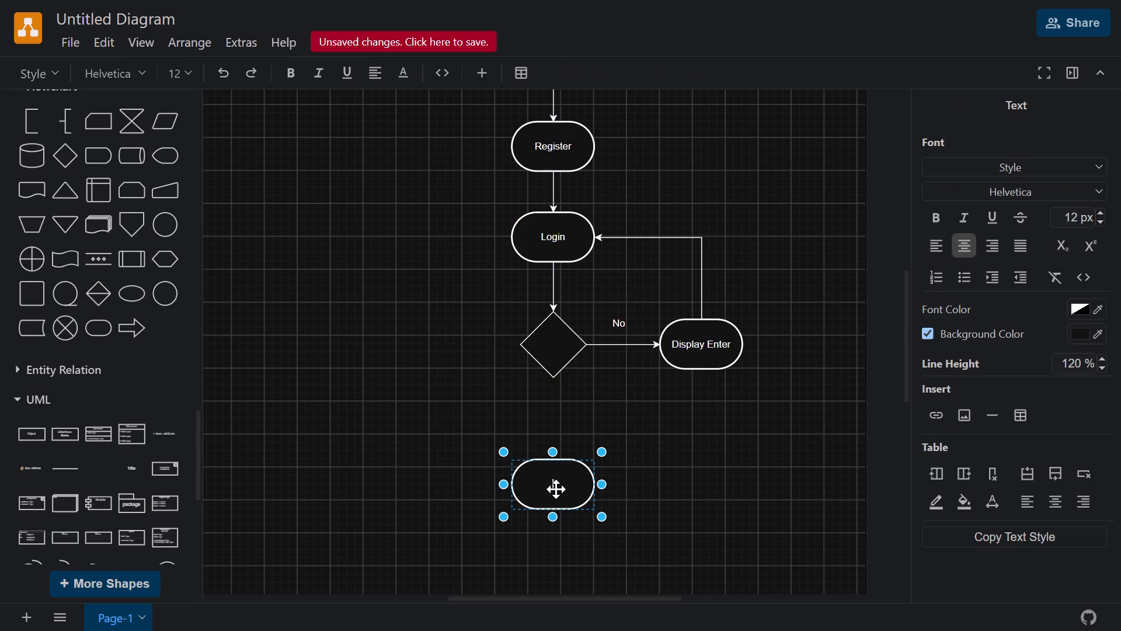
text(Enter address)
key(space)
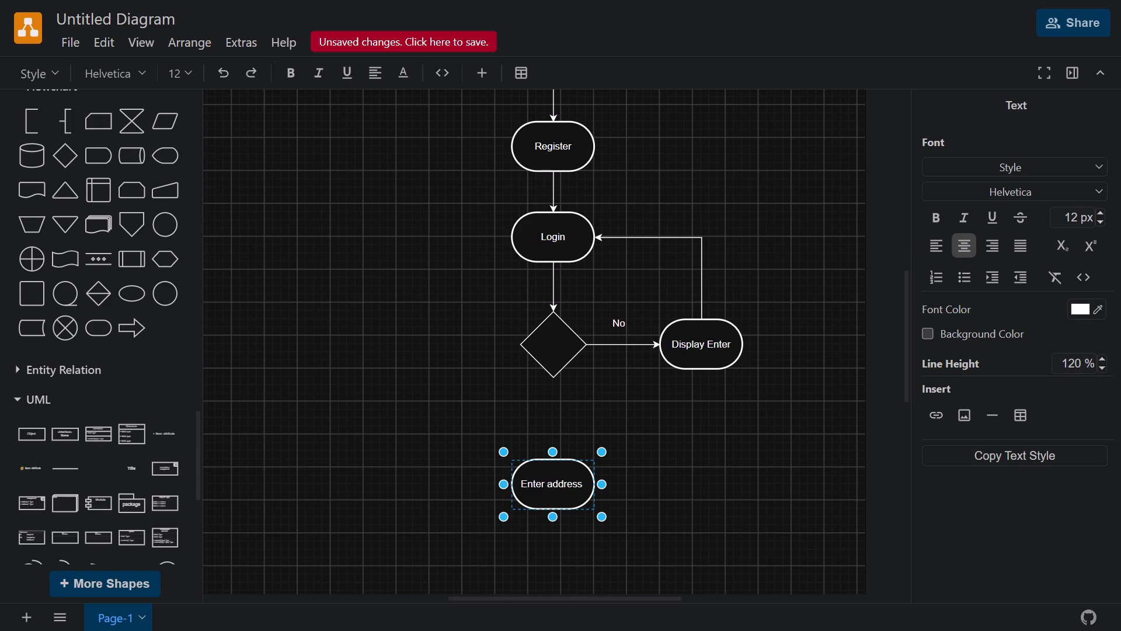
key(shift+i)
key(BackSpace)
key(d)
key(BackSpace)
key(BackSpace)
key(BackSpace)
key(BackSpace)
key(BackSpace)
key(BackSpace)
key(BackSpace)
key(BackSpace)
key(BackSpace)
text(Address)
key(space)
text(Id)
Add a directional connector from the bottom of the diamond down to the top of the Enter Address Id node.
scroll(24, 304, up, 2)
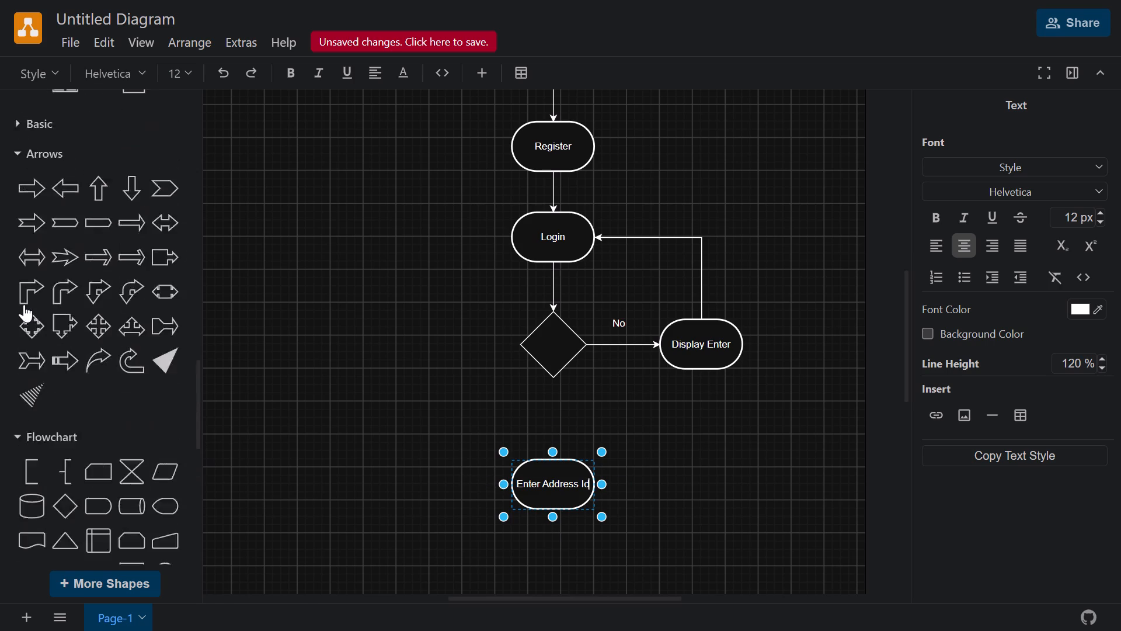
scroll(24, 304, up, 9)
scroll(104, 227, up, 1)
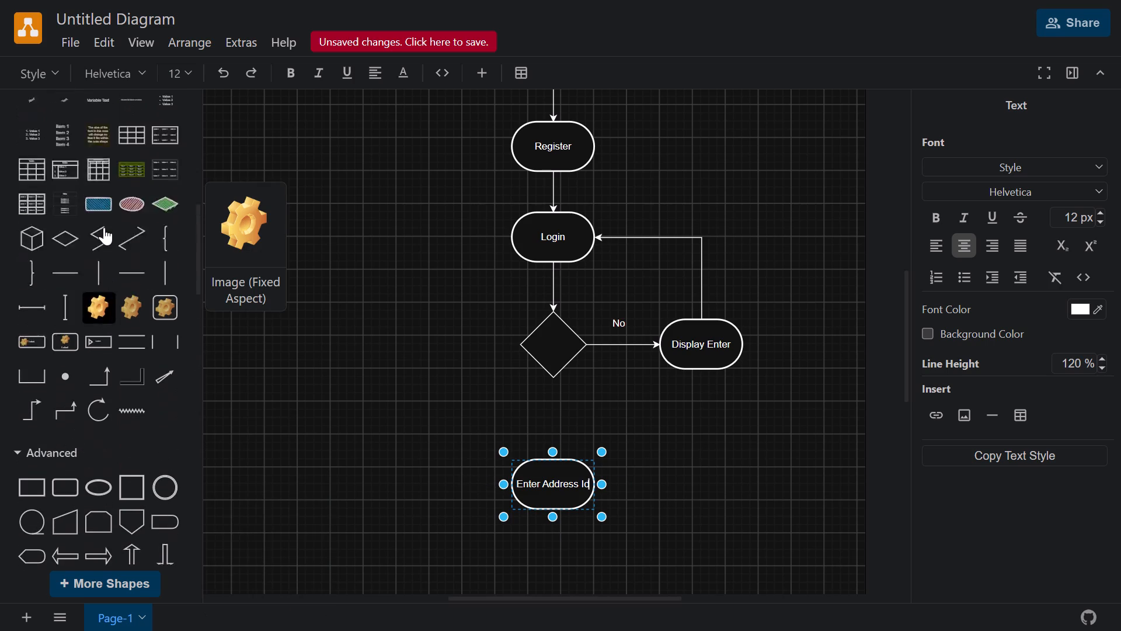
scroll(104, 227, up, 3)
click(24, 304)
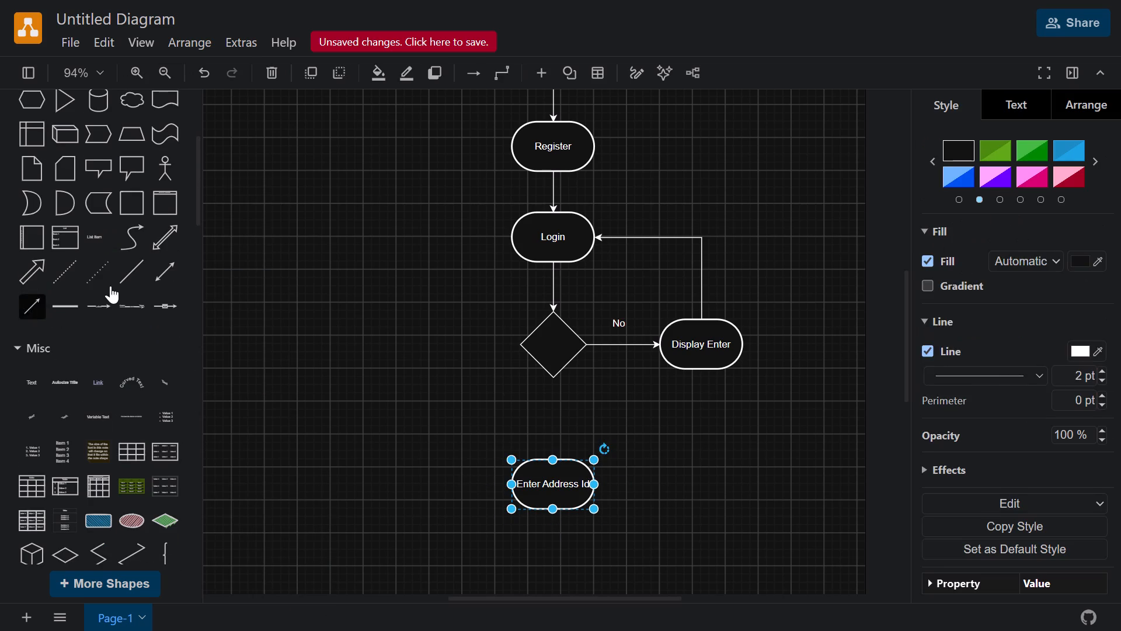
drag(536, 363, 558, 376)
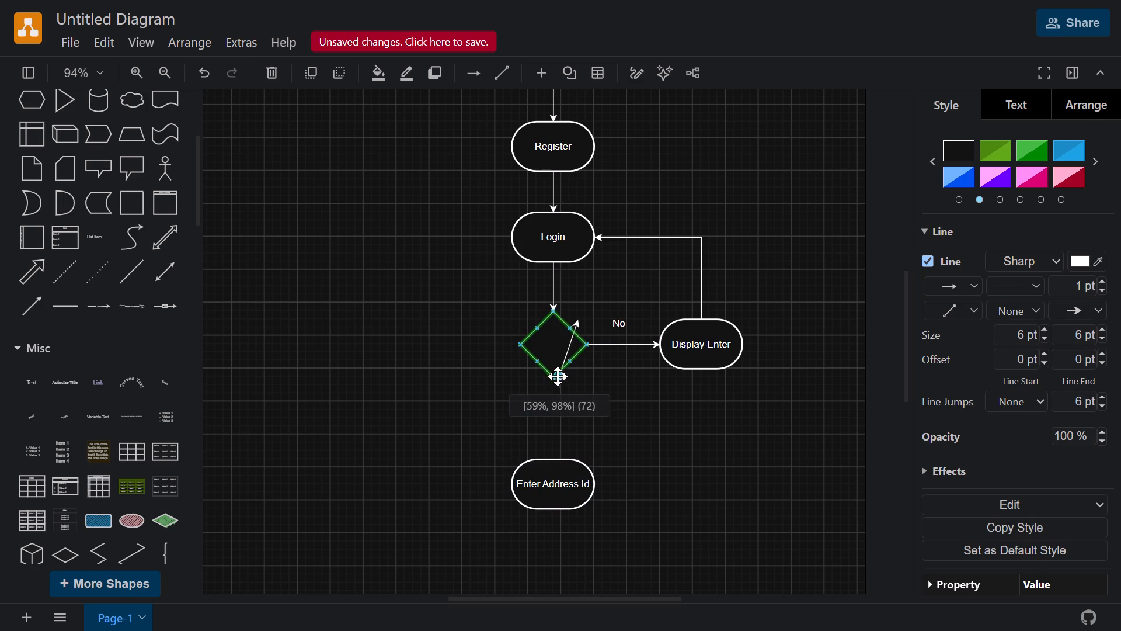
drag(558, 376, 557, 377)
drag(577, 312, 564, 500)
Add the text label "Yes" beside the connector between the diamond and the Enter Address Id node.
double_click(569, 410)
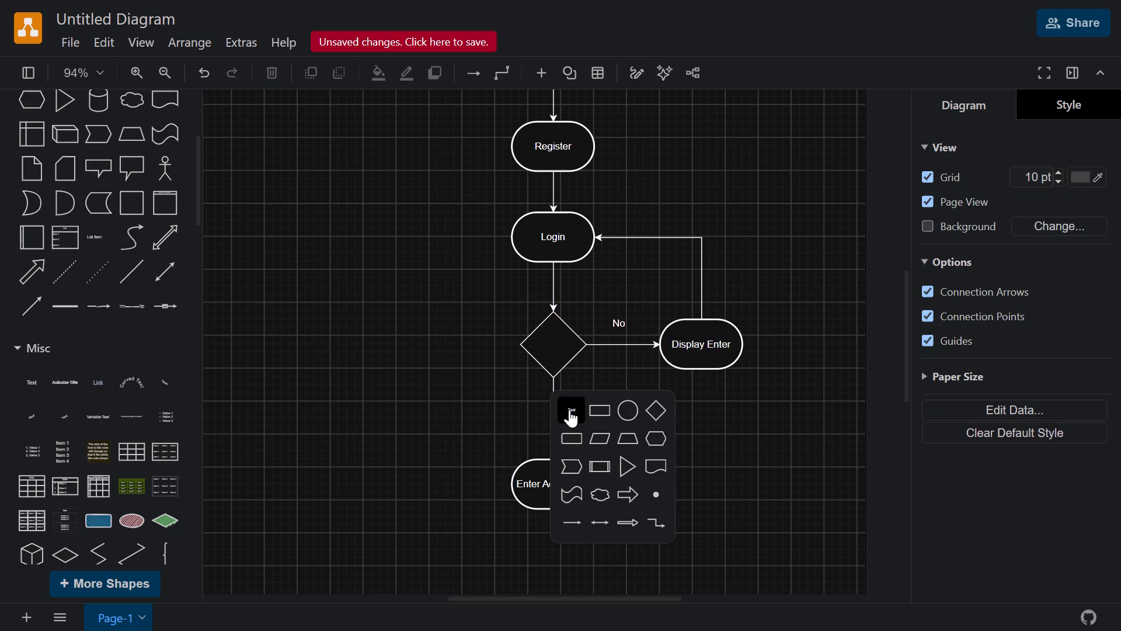
click(569, 410)
key(BackSpace)
text(Yes)
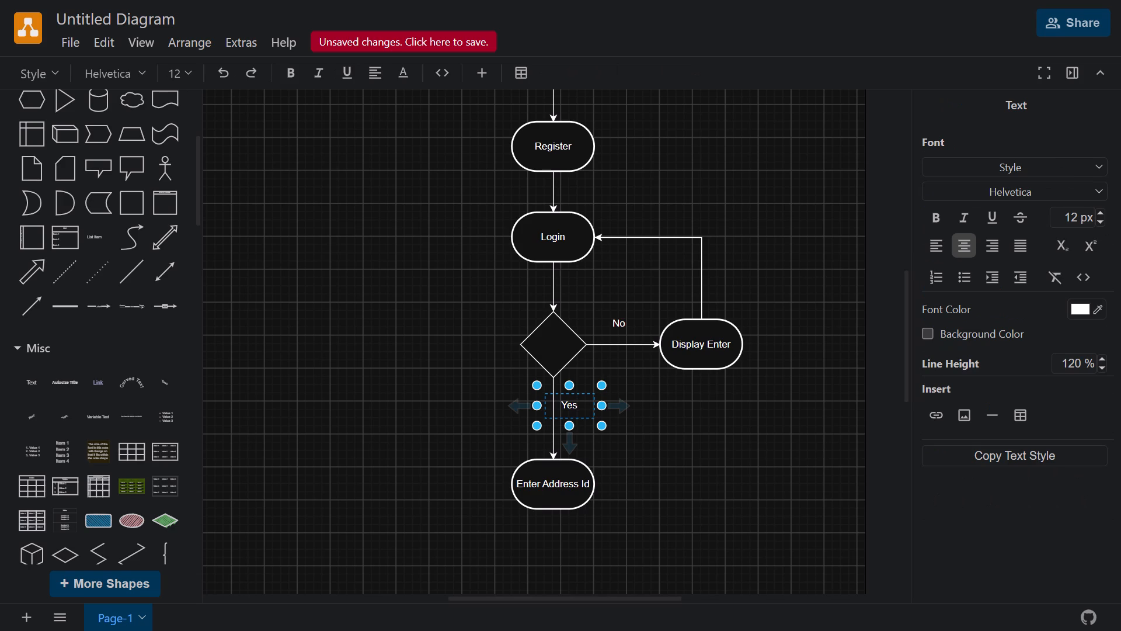
click(441, 443)
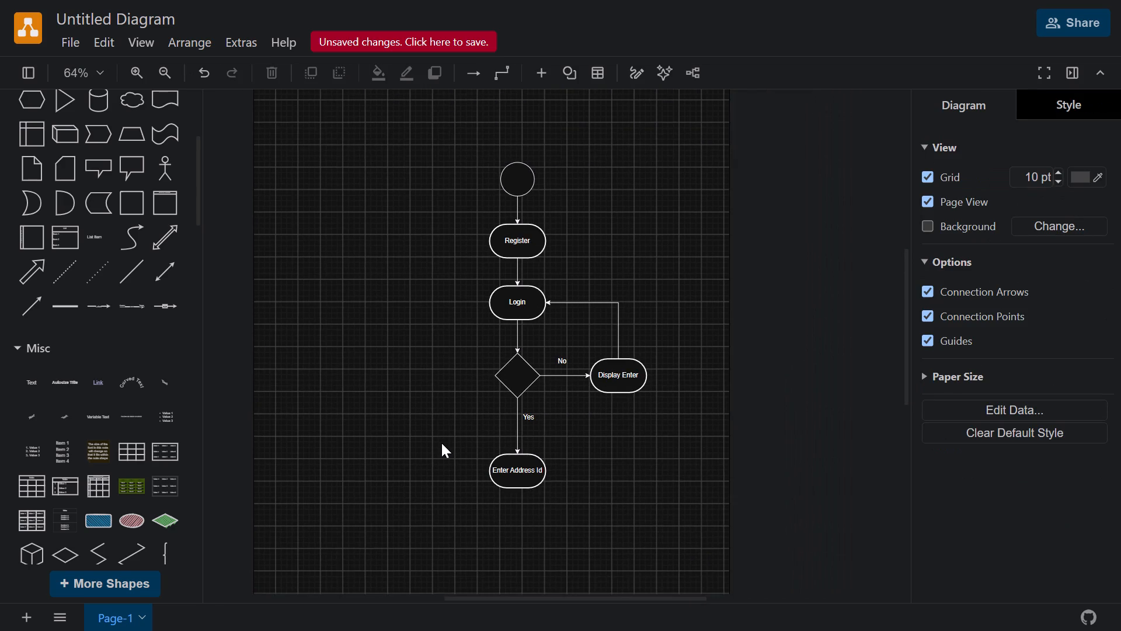
Move the Enter Address Id node up closer to the diamond, at about 420, 640, keeping it centred under the diamond.
scroll(441, 443, down, 1)
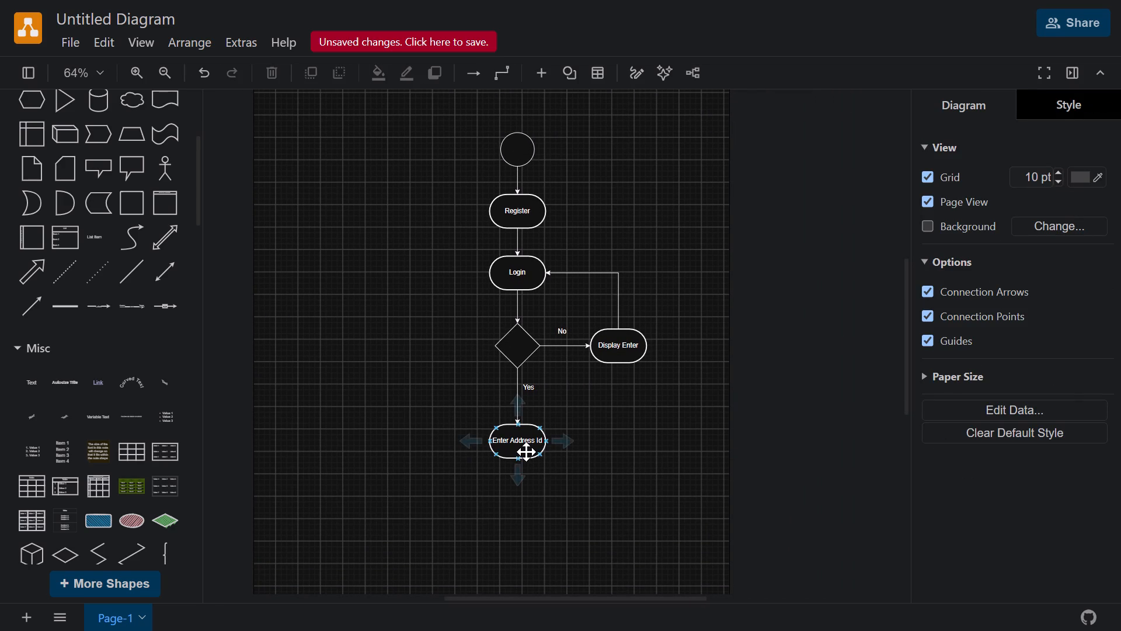
drag(526, 452, 524, 434)
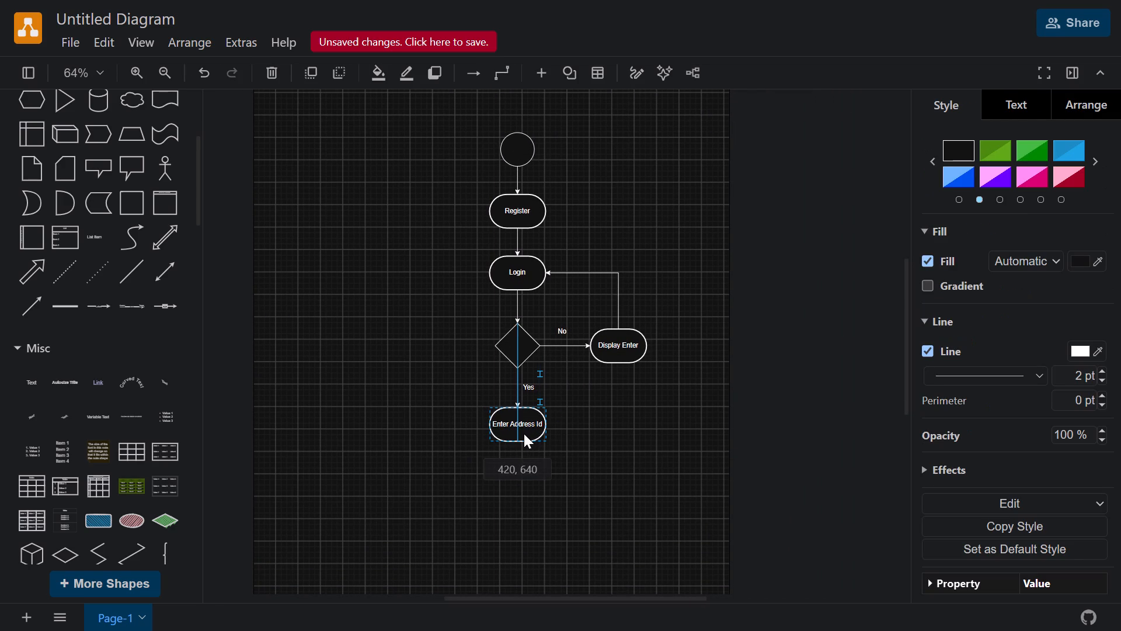
drag(524, 434, 525, 434)
click(705, 477)
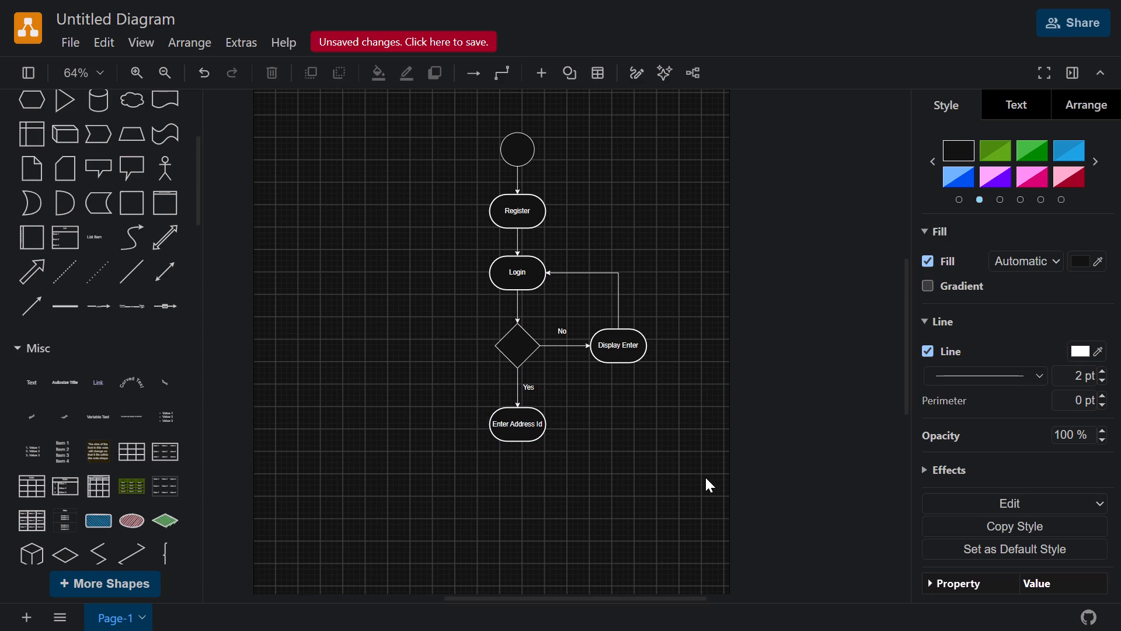
Add a Flowchart terminator shape below the Enter Address Id node, centred under it with a gap for a connector.
scroll(106, 297, down, 2)
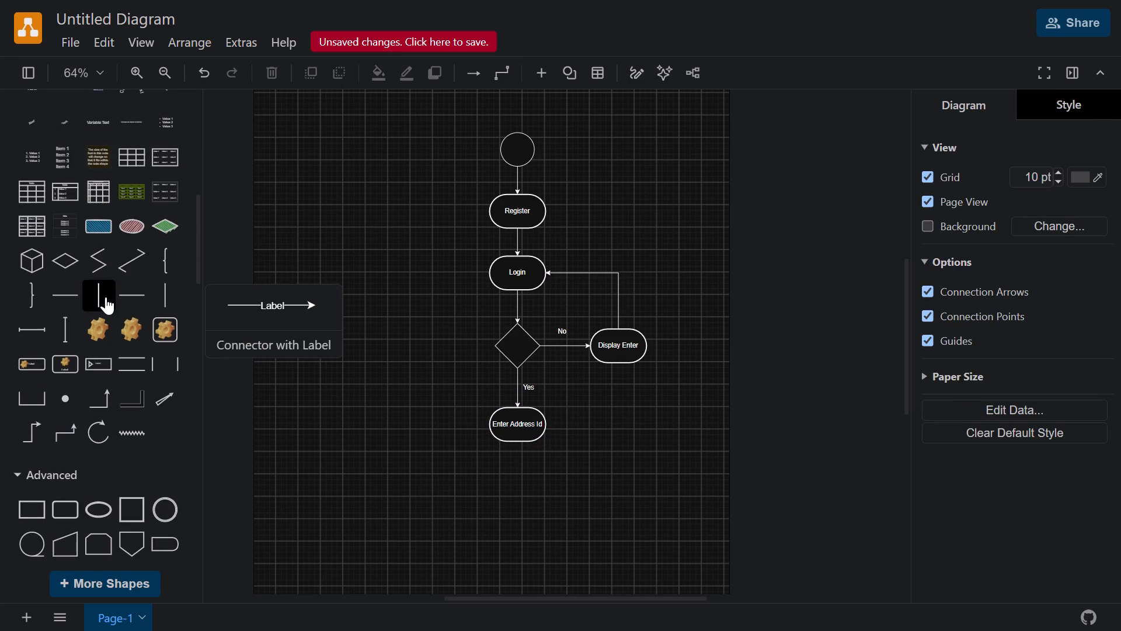
scroll(106, 297, down, 4)
scroll(106, 297, up, 9)
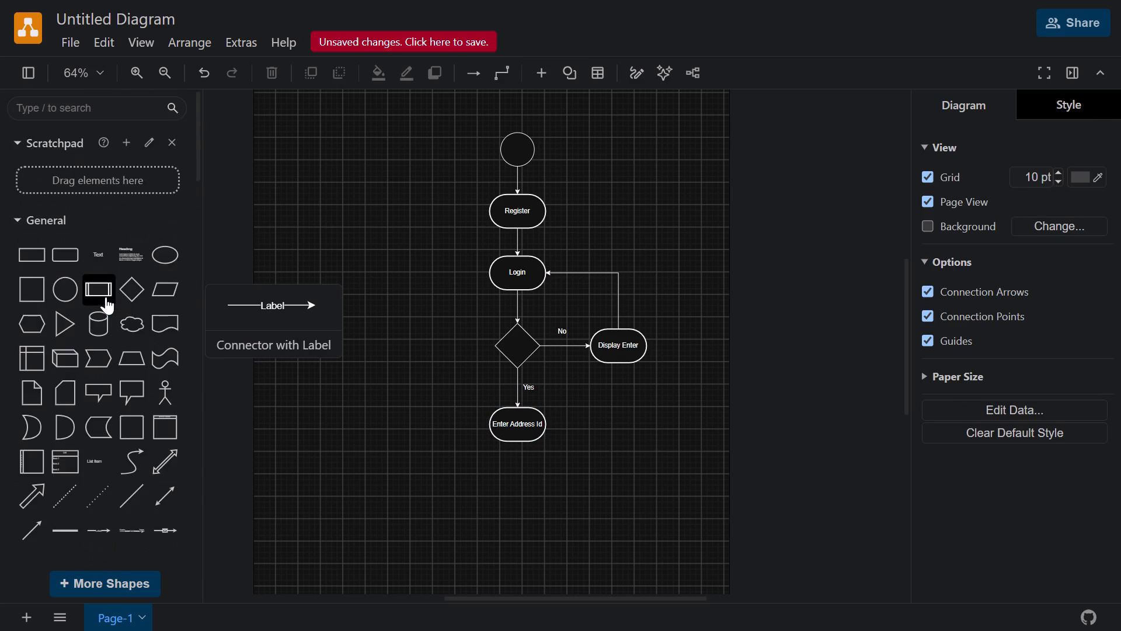
scroll(106, 297, down, 7)
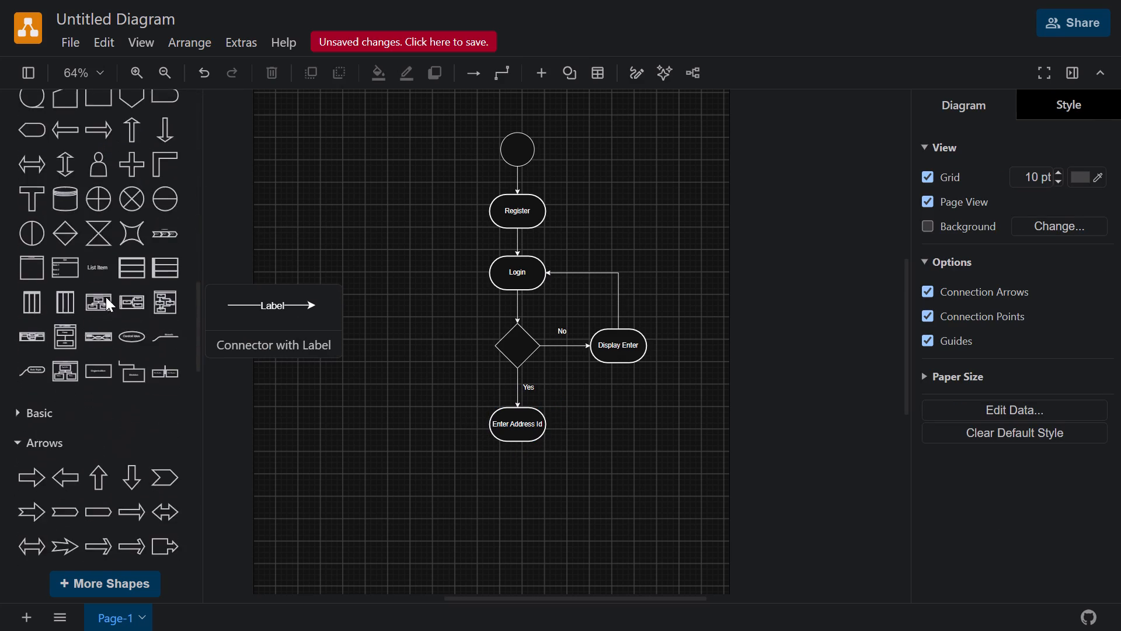
scroll(106, 297, down, 5)
click(99, 349)
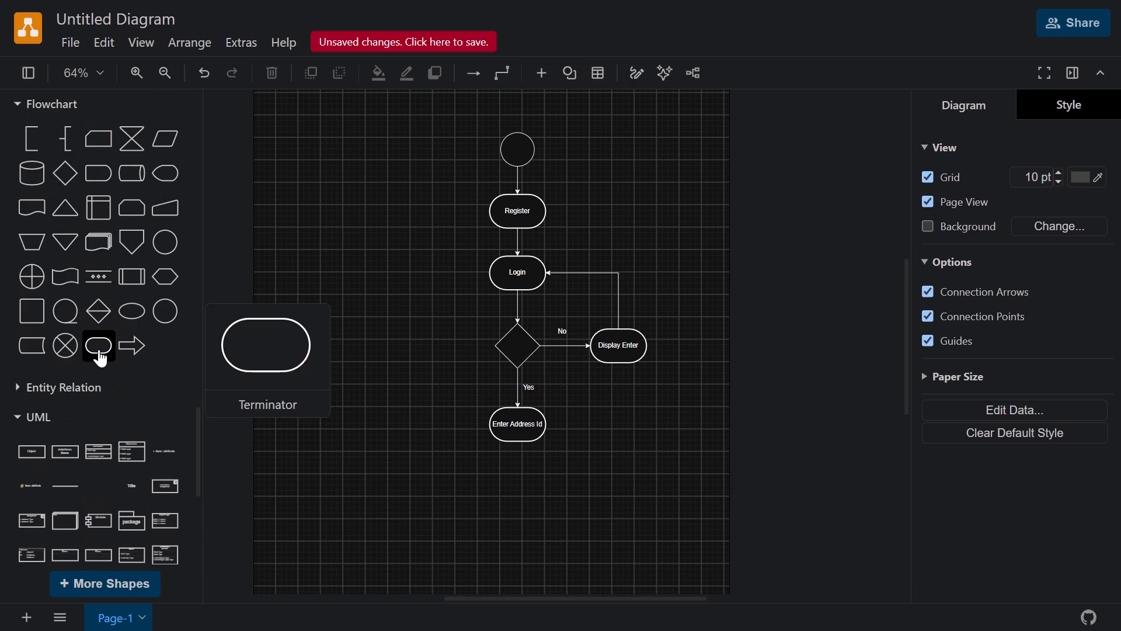
drag(556, 341, 577, 342)
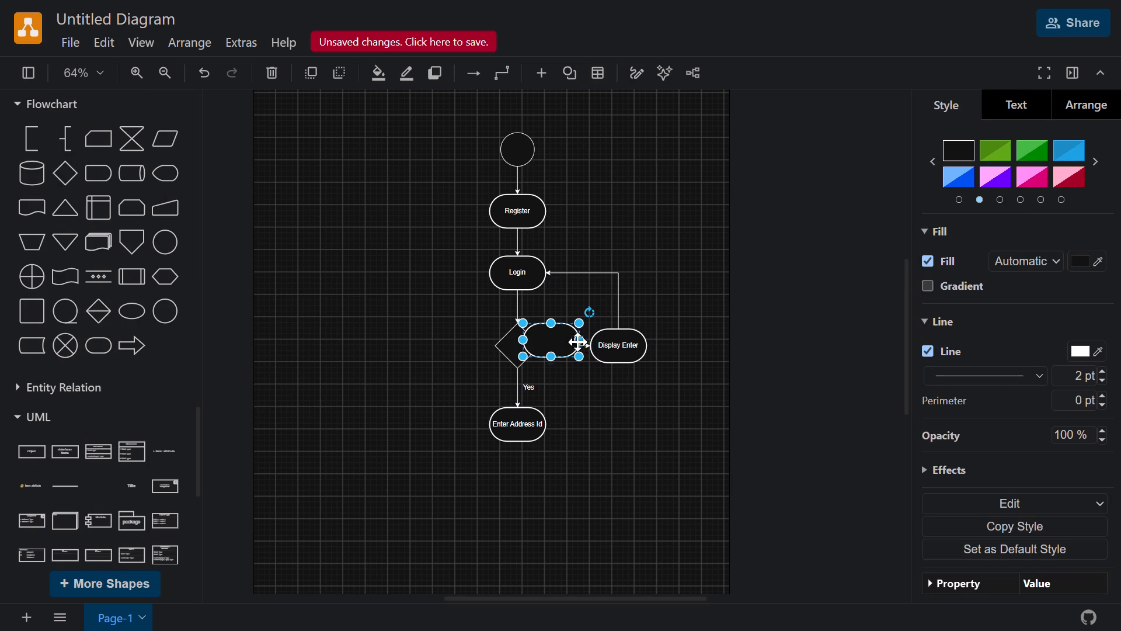
drag(577, 342, 544, 510)
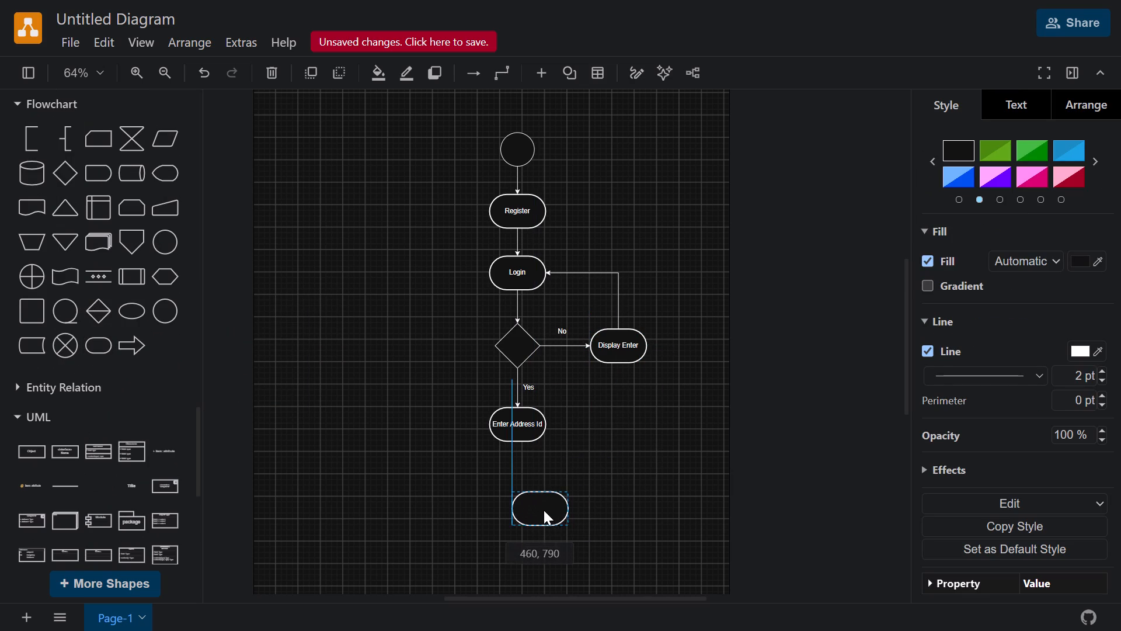
drag(544, 510, 527, 510)
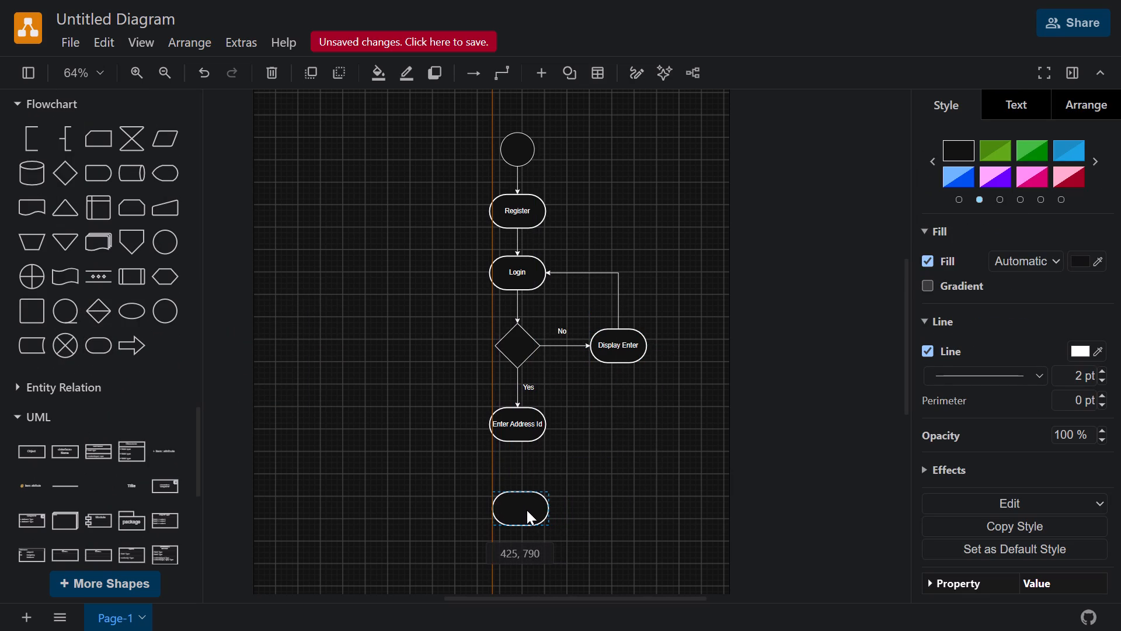
drag(527, 510, 521, 504)
Label the new terminator below Enter Address Id "Receive Applicats".
double_click(521, 504)
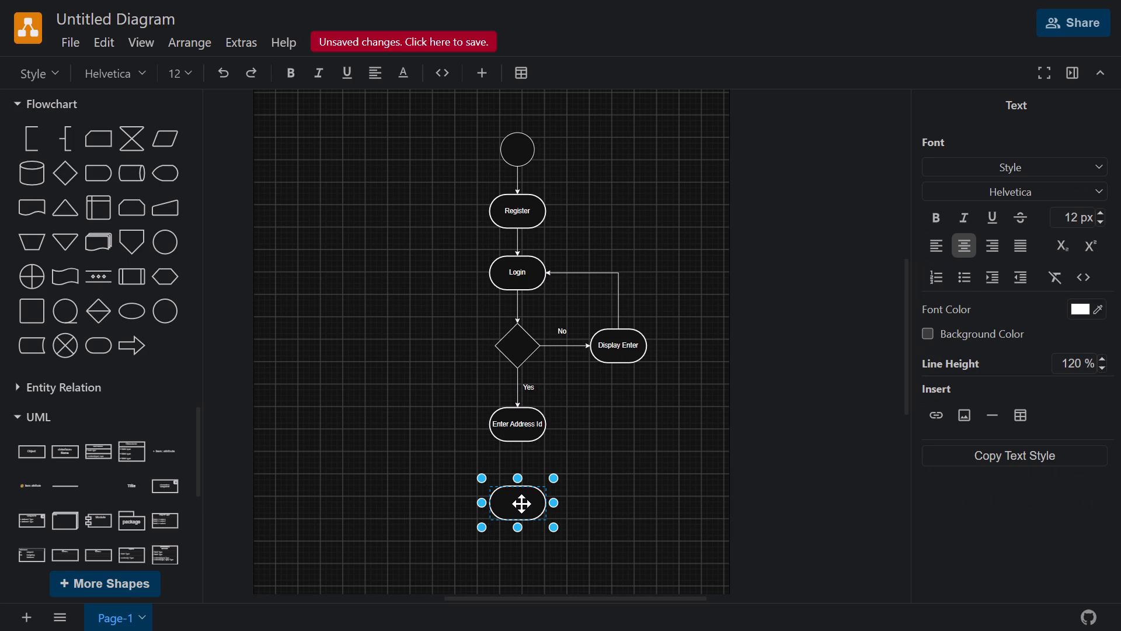
text(Receive Applicatm)
key(BackSpace)
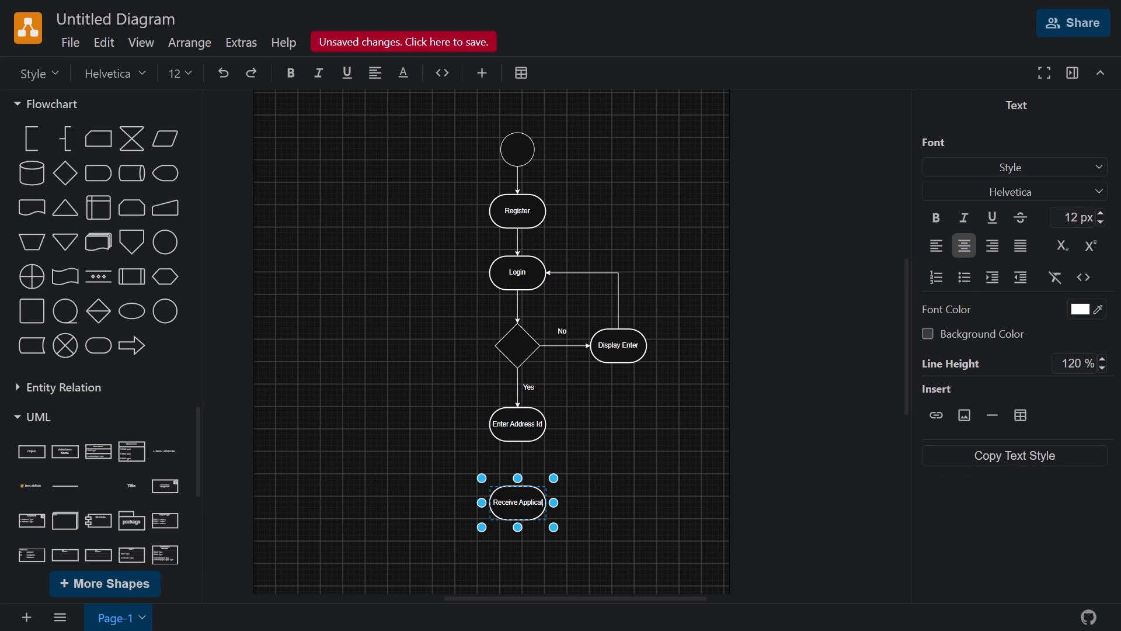
key(s)
Add another Flowchart terminator shape below the Receive Applicats node, leaving a gap for a connector.
click(99, 331)
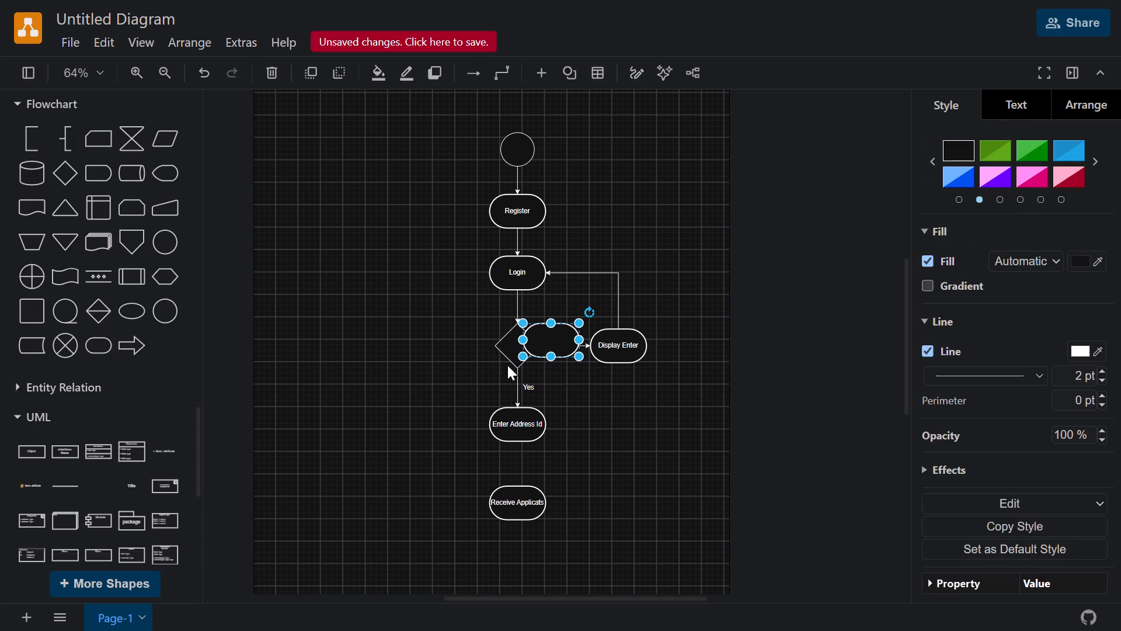
drag(544, 338, 516, 564)
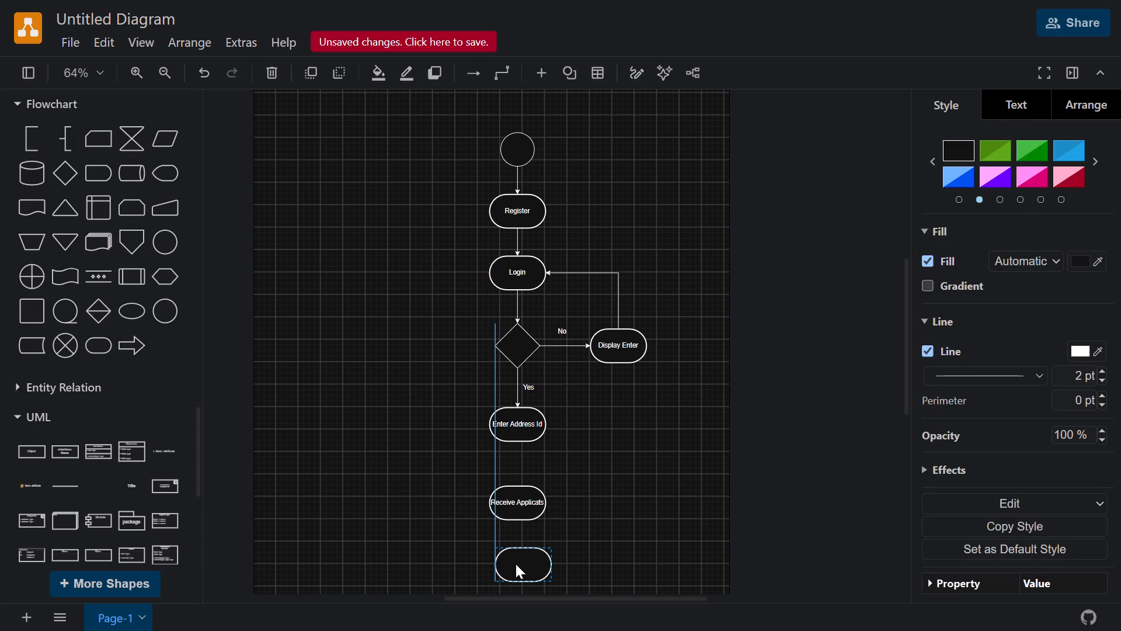
drag(516, 564, 513, 564)
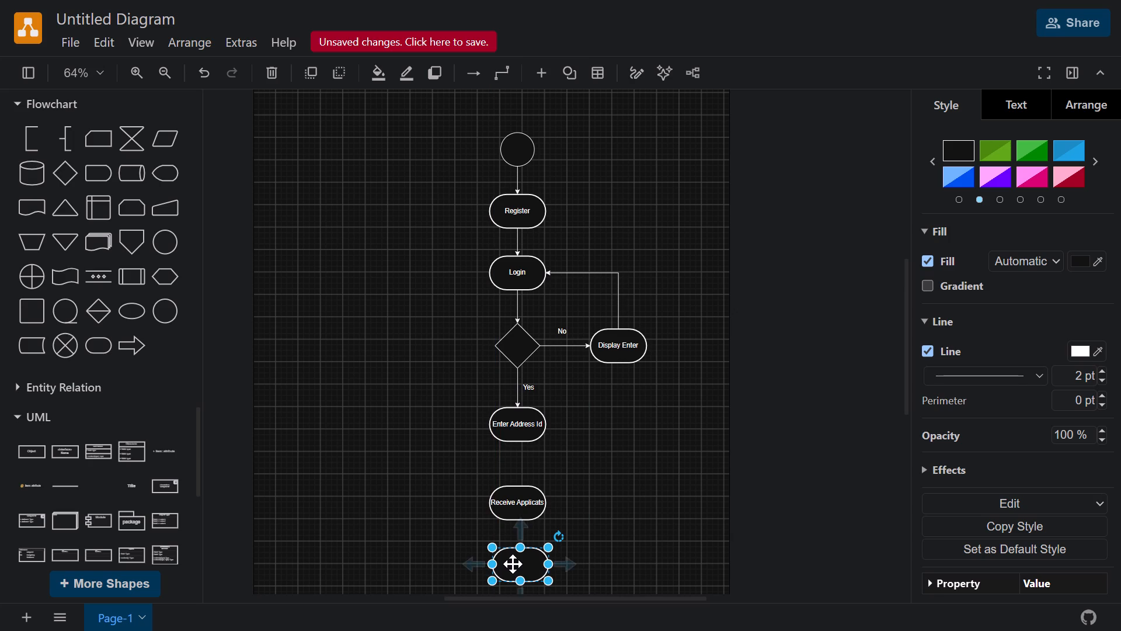
Label the terminator below Receive Applicats "Check Availability" and align it centrally with the nodes above.
double_click(513, 564)
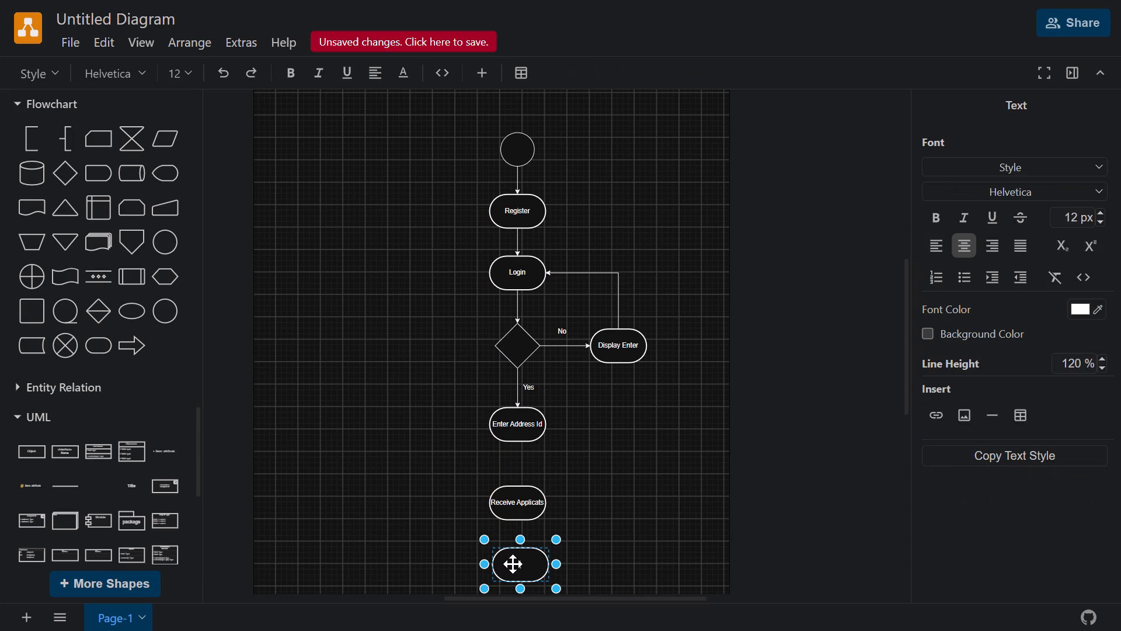
text(Ce)
key(BackSpace)
text(heck Availability)
click(594, 517)
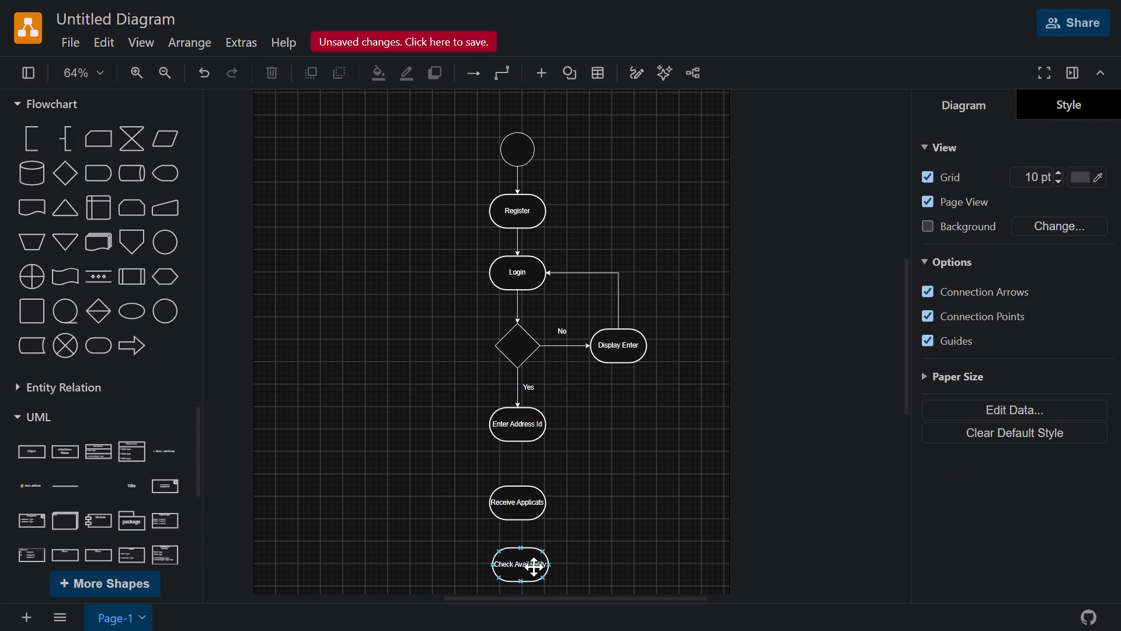
drag(526, 567, 527, 567)
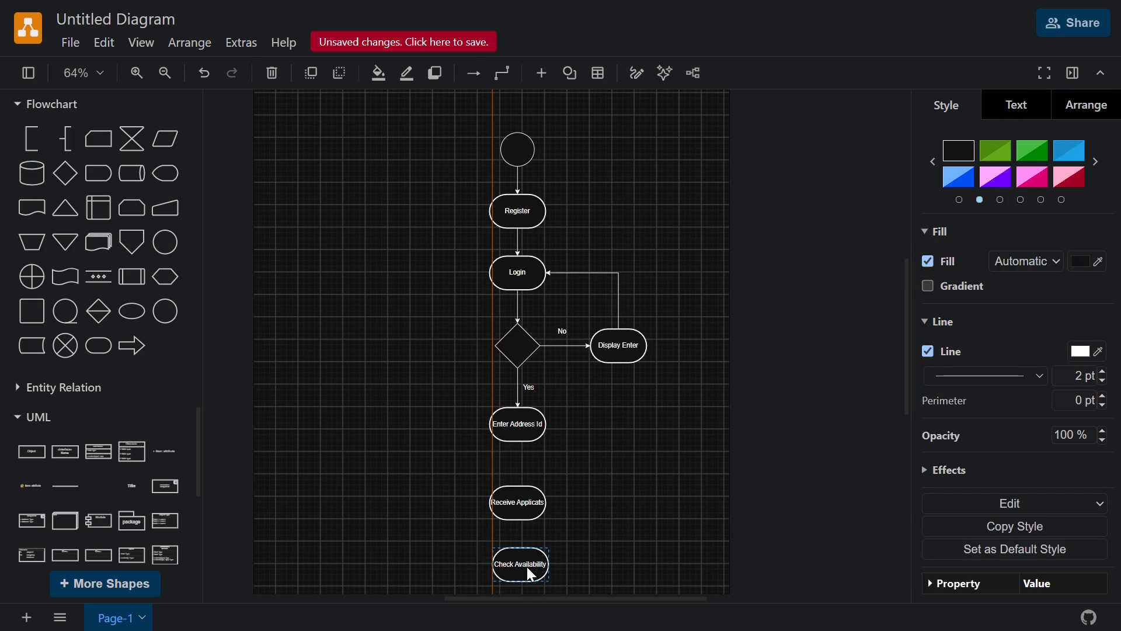
drag(527, 567, 521, 567)
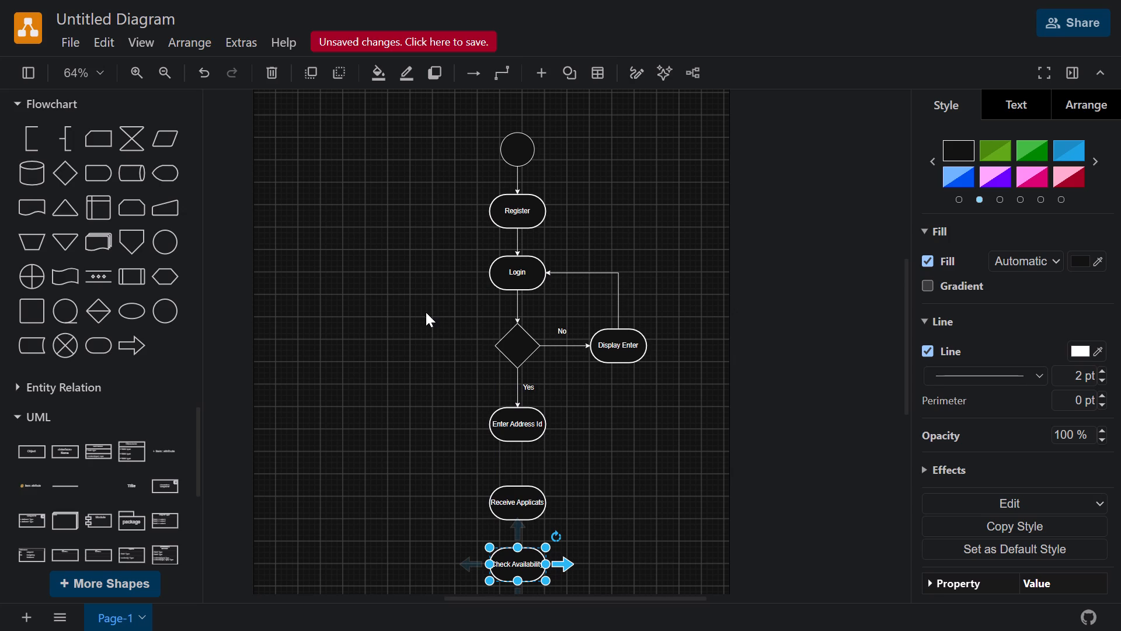
Add a Flowchart decision diamond below the Check Availability node, centred under it.
click(57, 169)
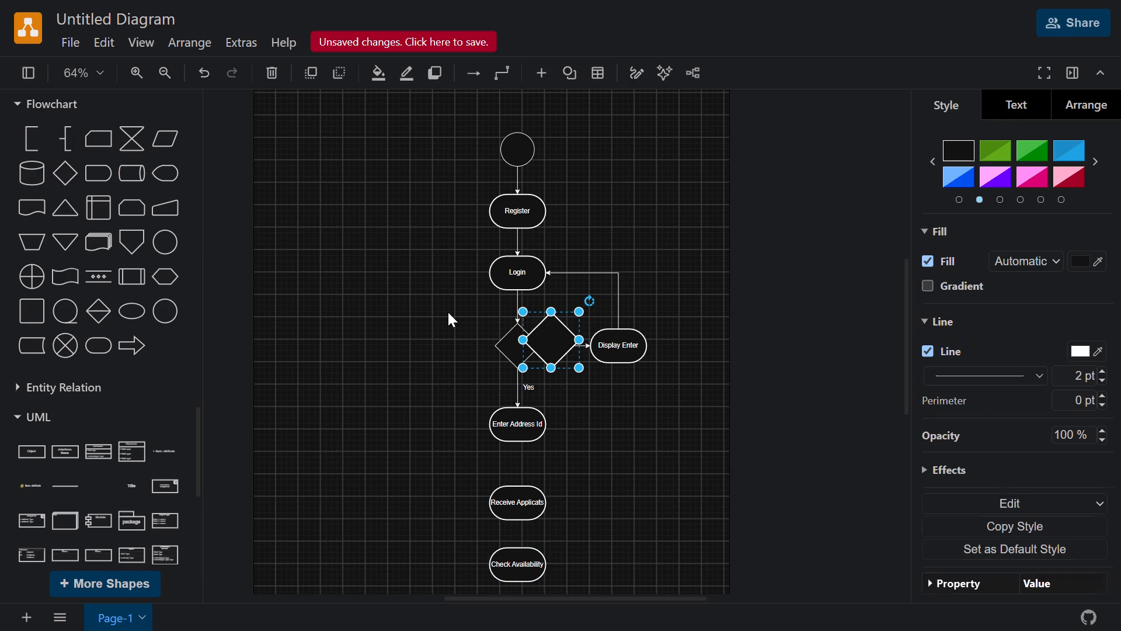
drag(552, 334, 513, 518)
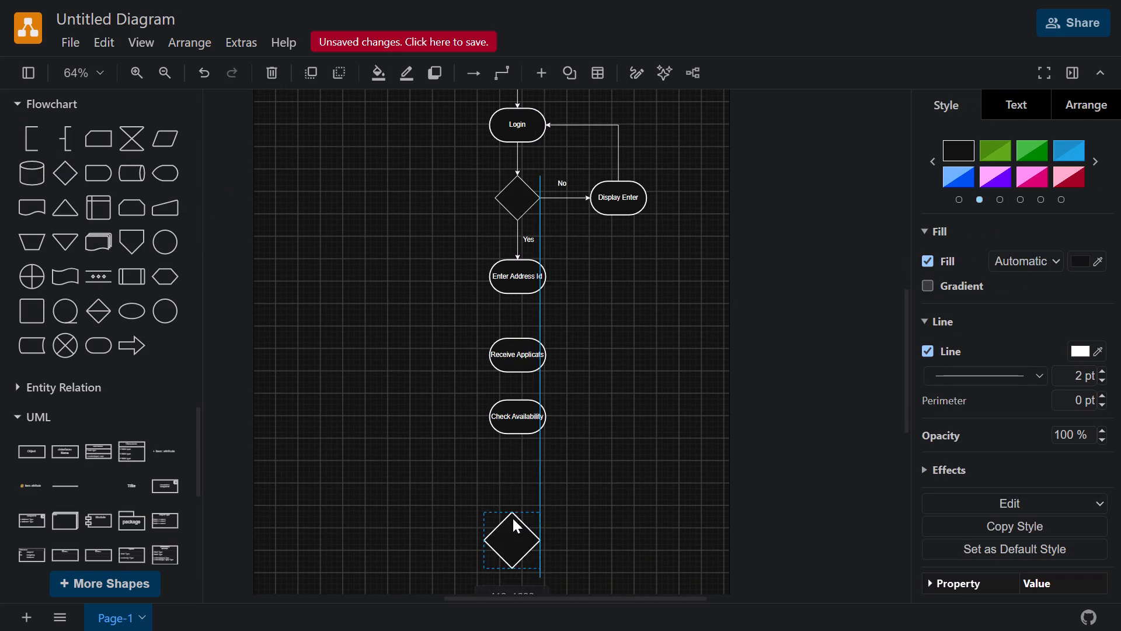
drag(513, 518, 517, 474)
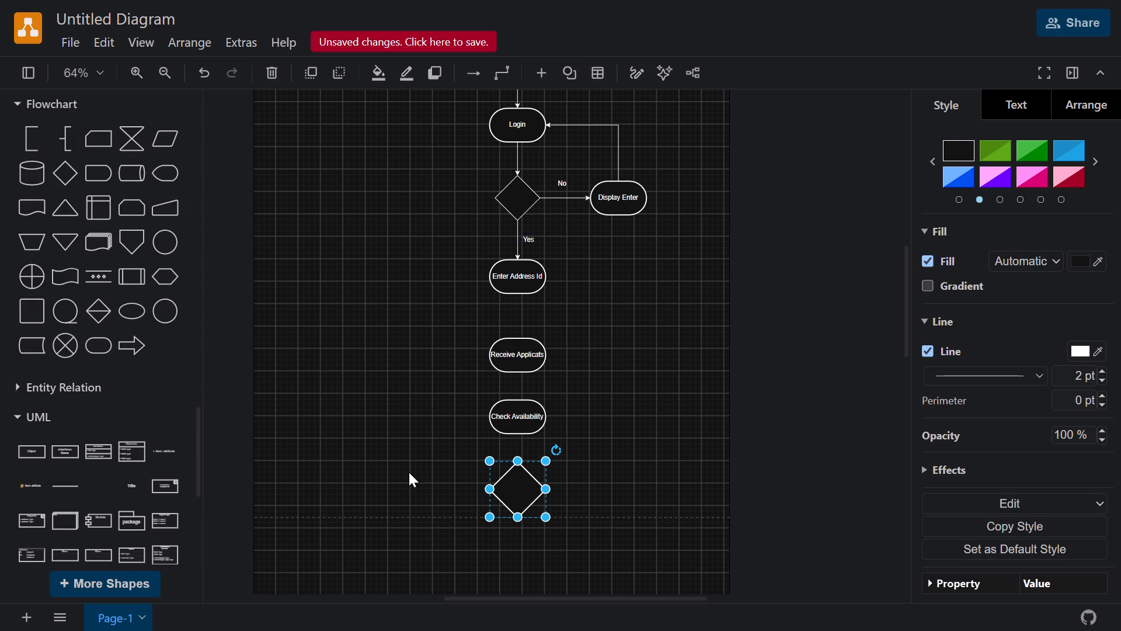
Add a Flowchart terminator centred below the lower decision diamond and label it "Accept".
scroll(120, 283, right, 1)
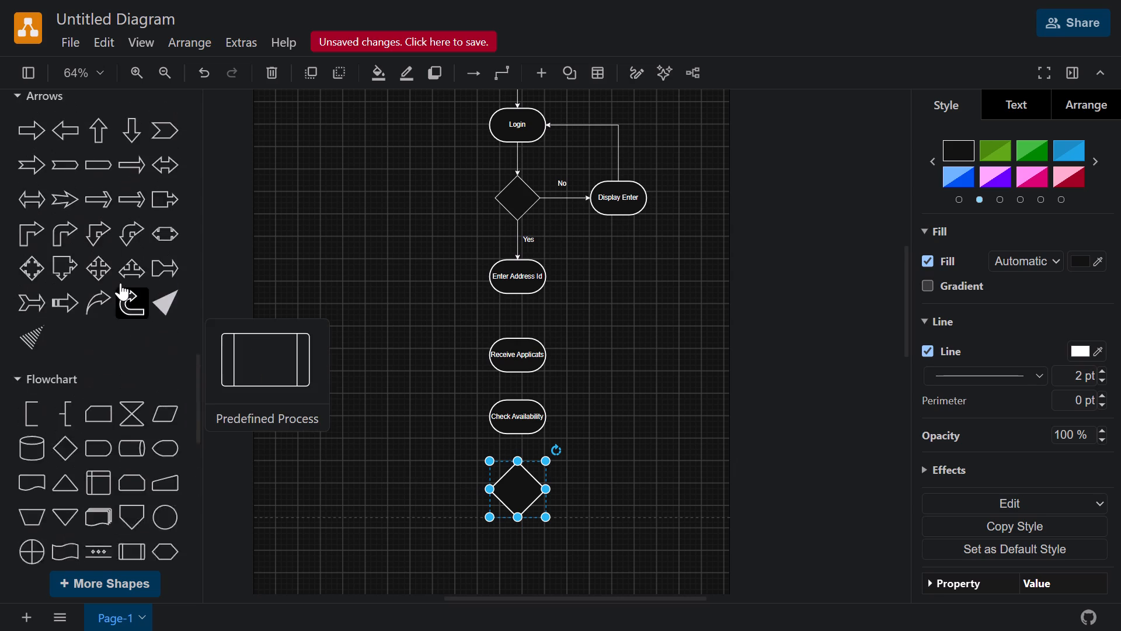
scroll(120, 283, right, 1)
click(93, 314)
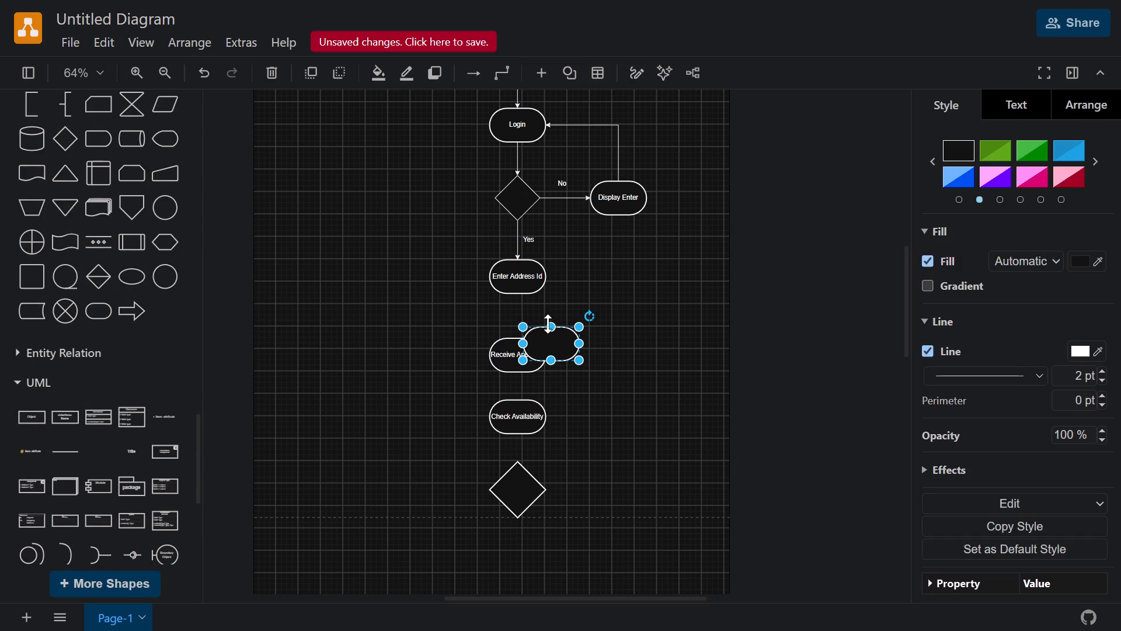
drag(559, 340, 520, 558)
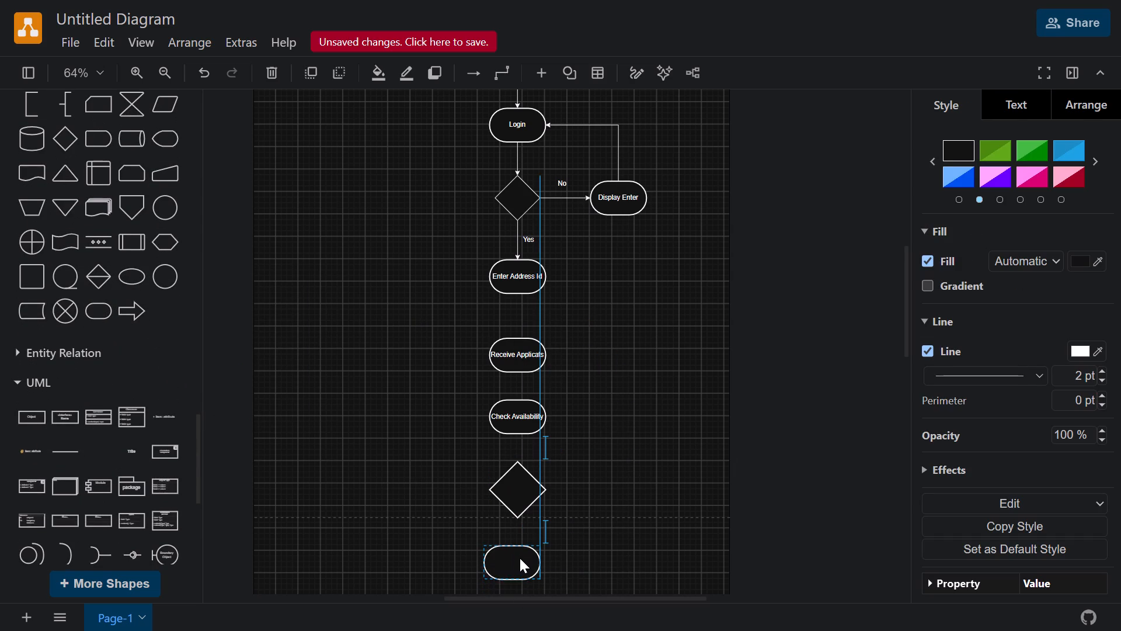
drag(520, 558, 526, 558)
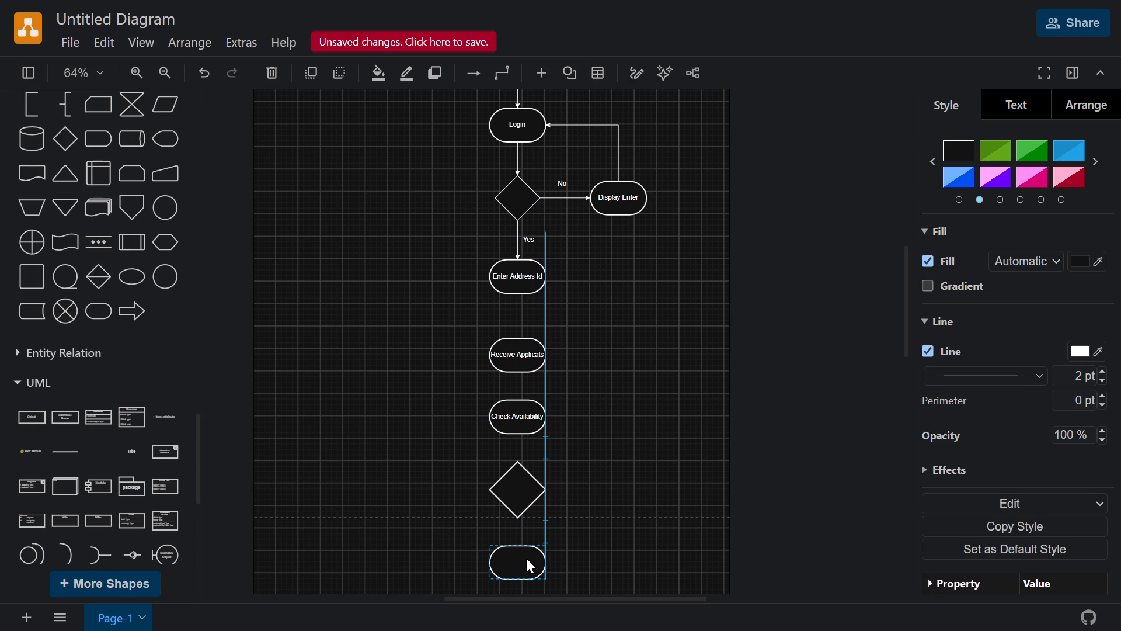
drag(526, 558, 524, 559)
double_click(524, 559)
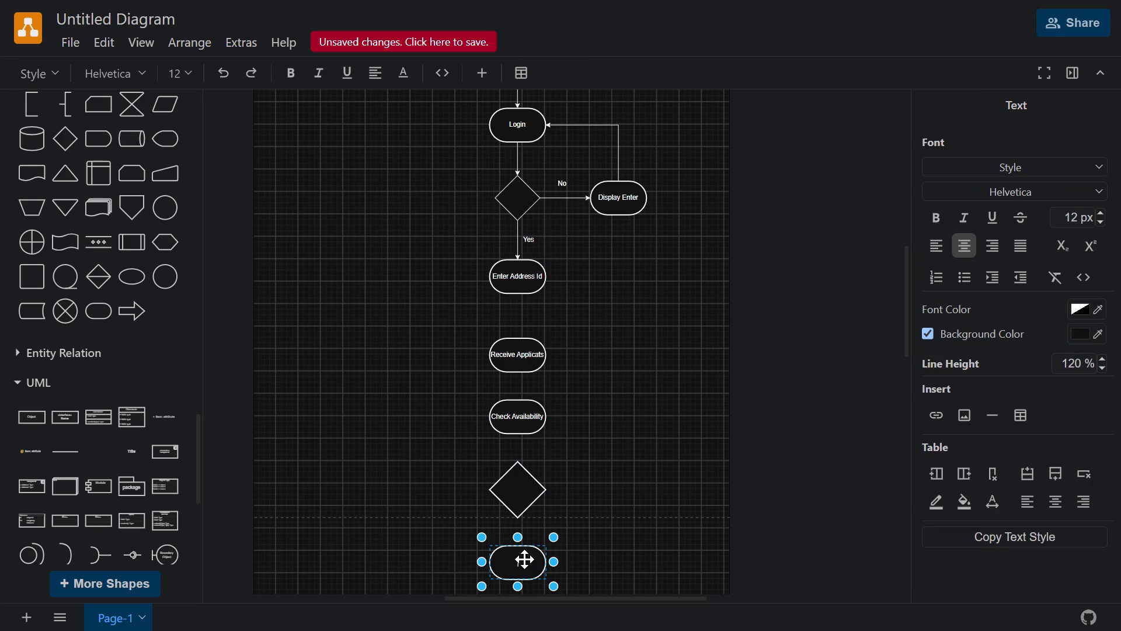
text(Accept)
Add a Flowchart terminator to the right of the lower decision diamond, level with it, and label it "Repeat".
click(102, 300)
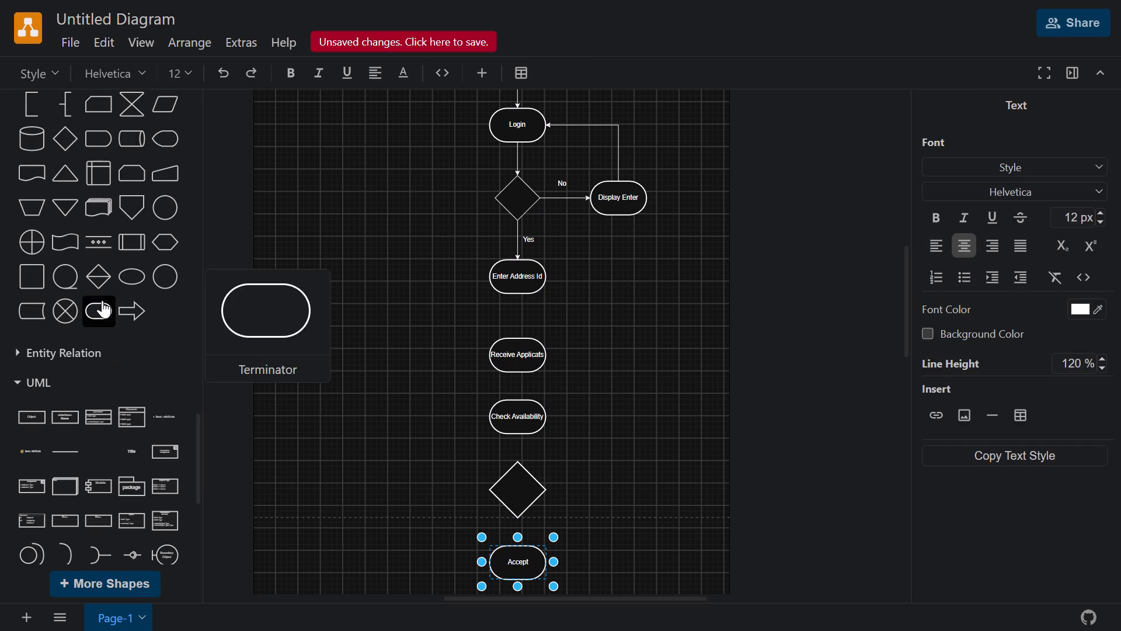
drag(551, 341, 619, 474)
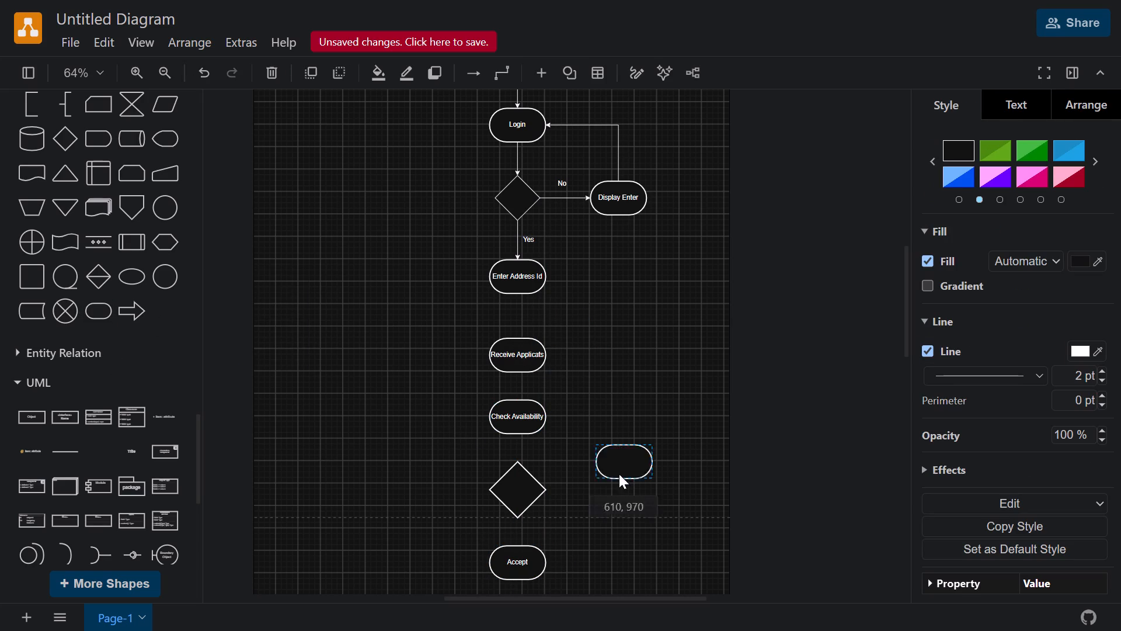
drag(619, 474, 615, 485)
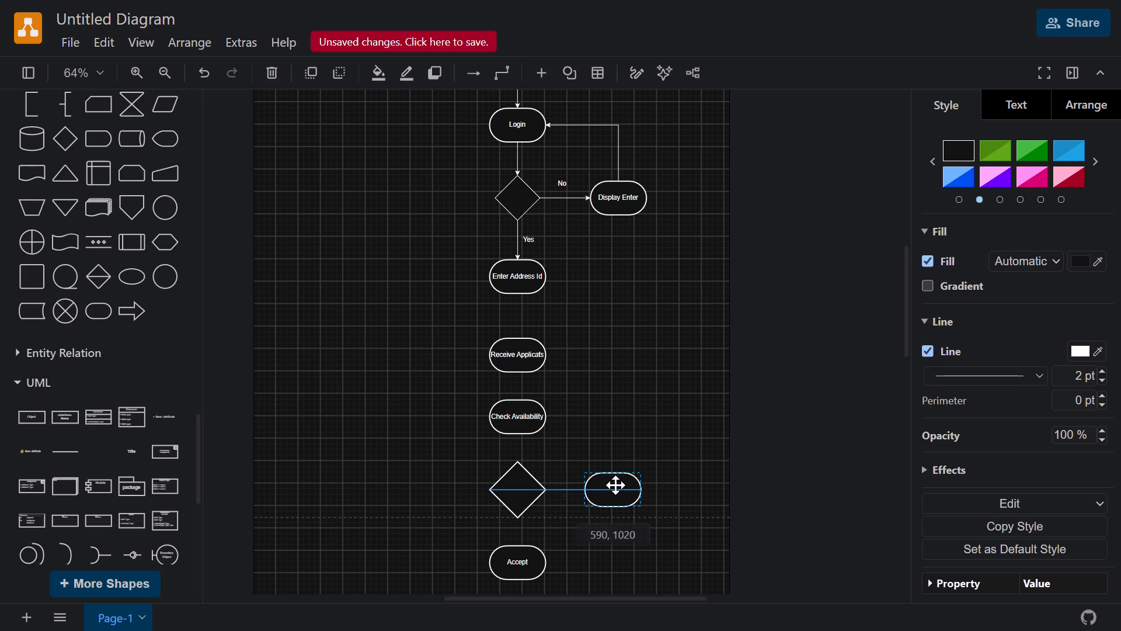
double_click(615, 485)
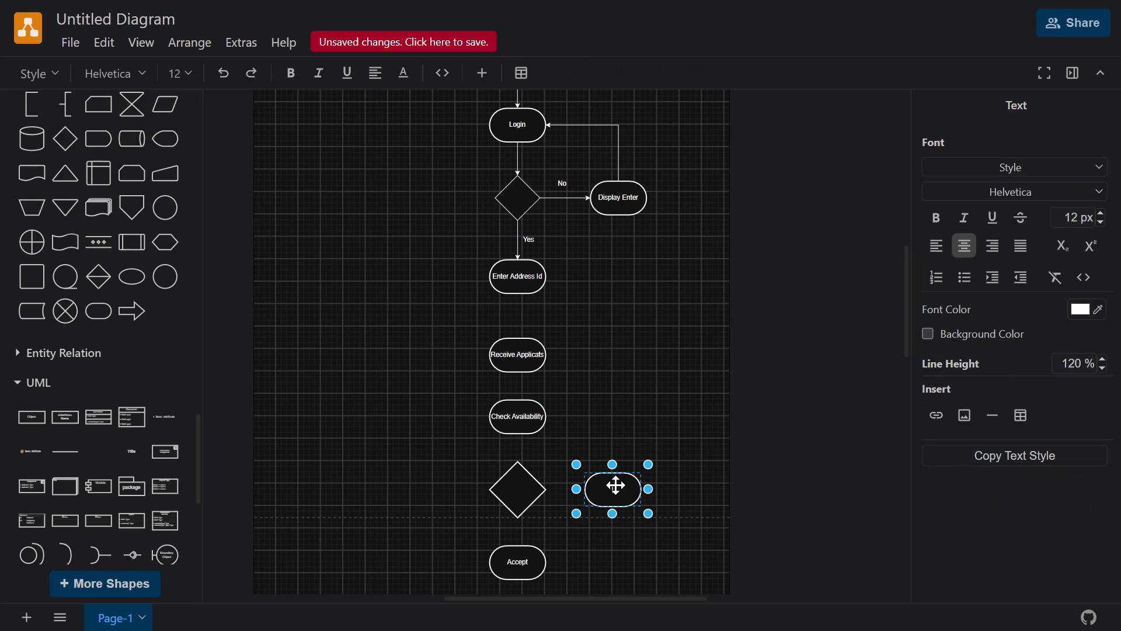
text(Repeat)
Add a double-outlined circle as the end node, centred below Repeat and level with Accept.
scroll(103, 245, up, 5)
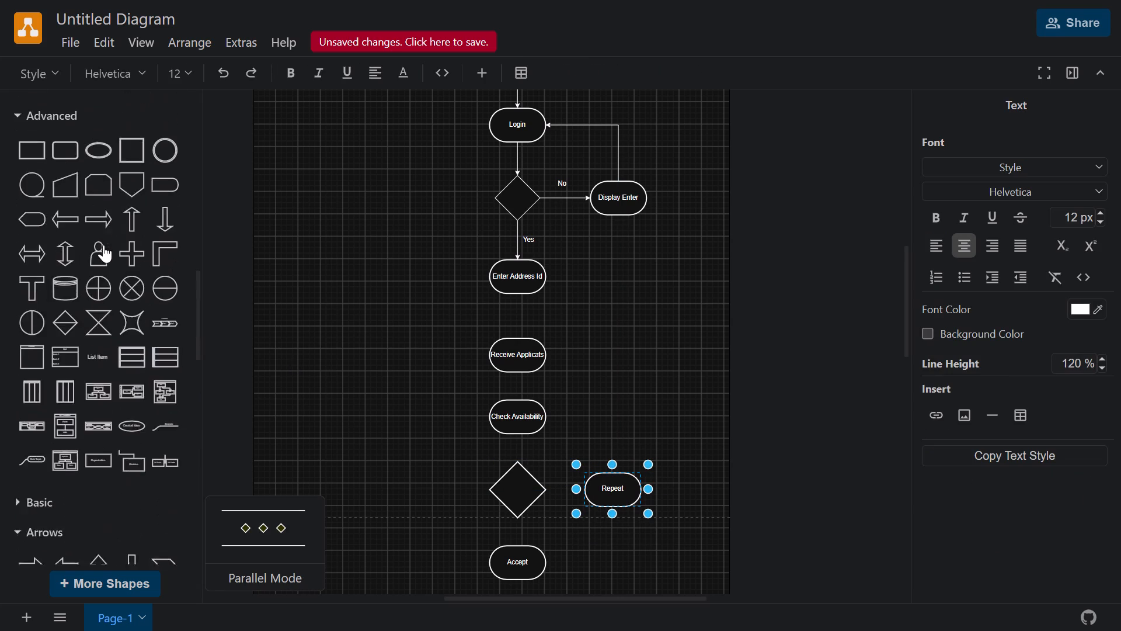
scroll(103, 245, up, 12)
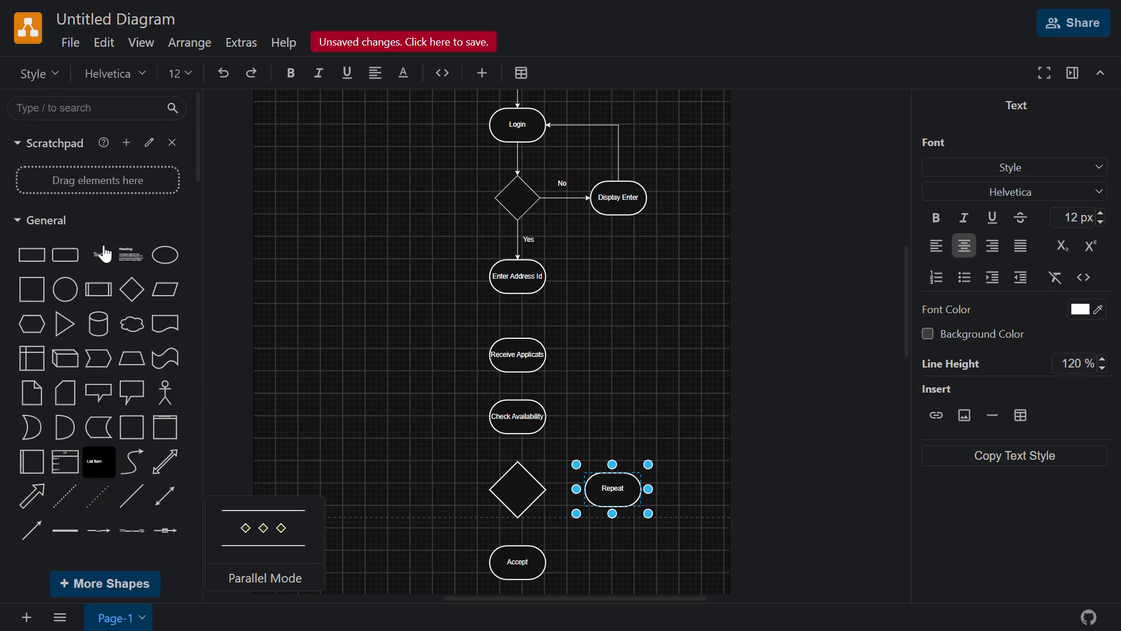
scroll(124, 367, down, 2)
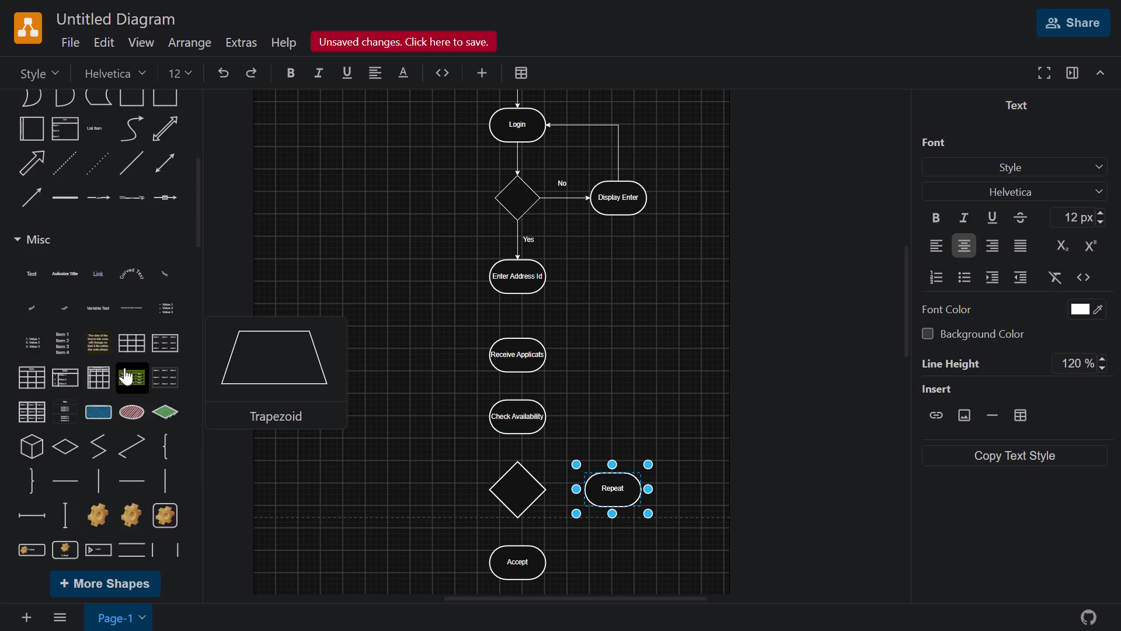
scroll(124, 367, down, 5)
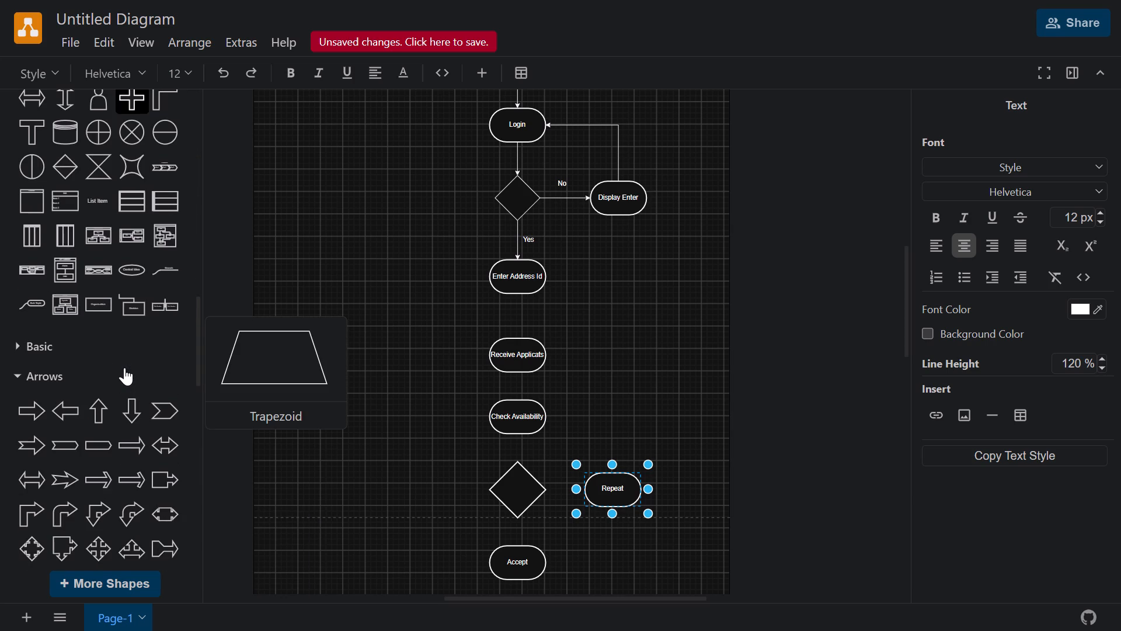
scroll(124, 367, down, 5)
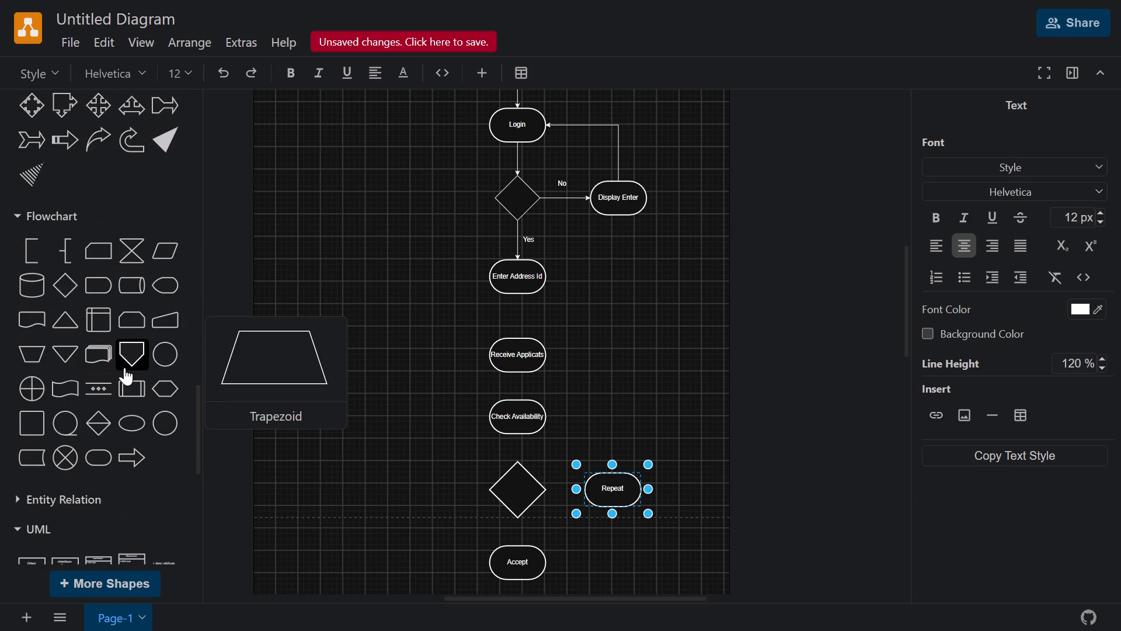
scroll(124, 367, down, 5)
scroll(124, 367, up, 17)
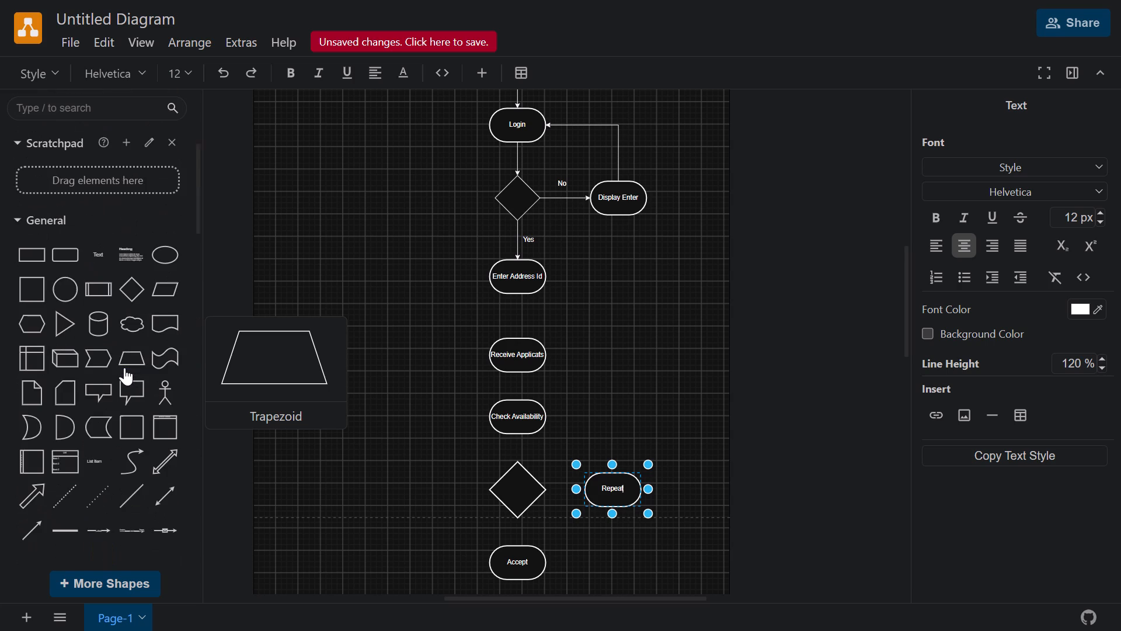
scroll(123, 414, down, 4)
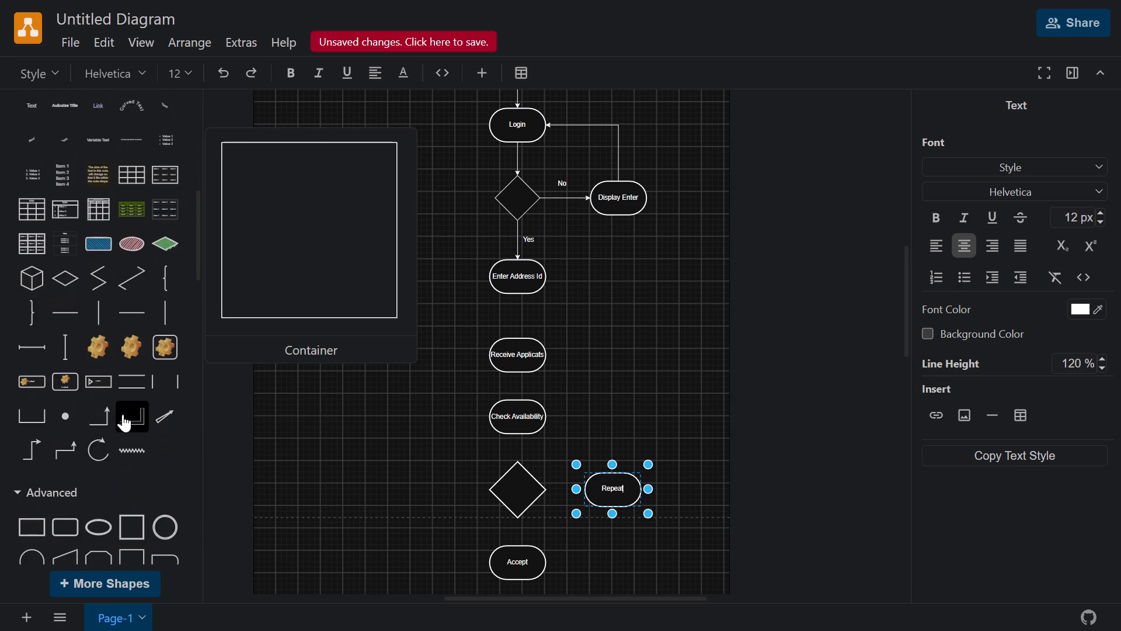
scroll(123, 414, down, 1)
click(155, 327)
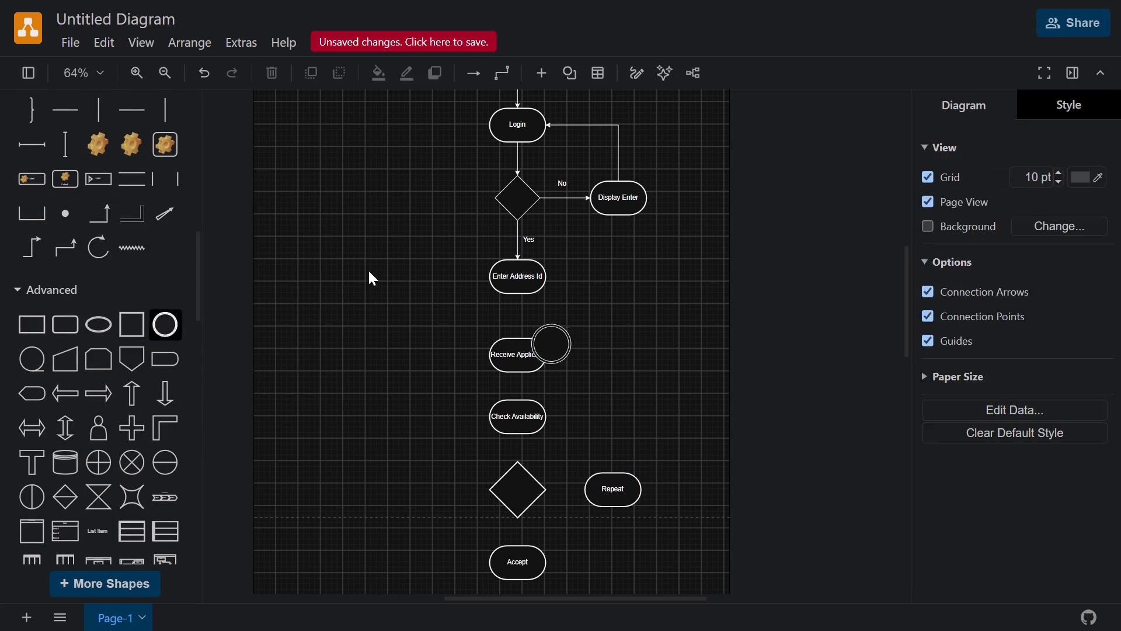
drag(553, 345, 689, 498)
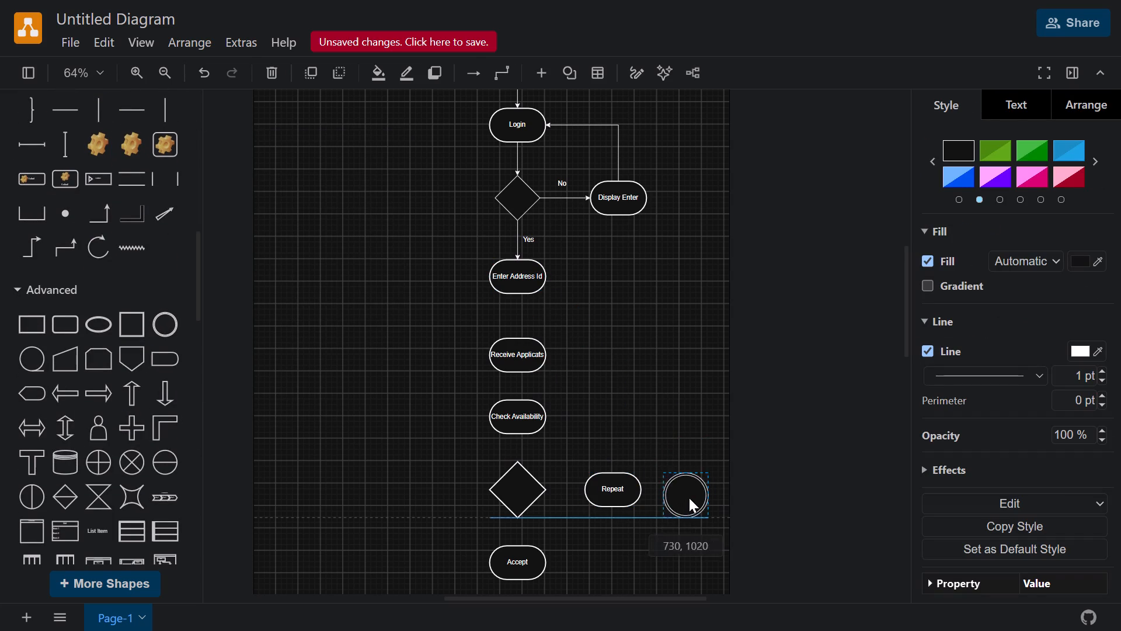
drag(689, 498, 617, 563)
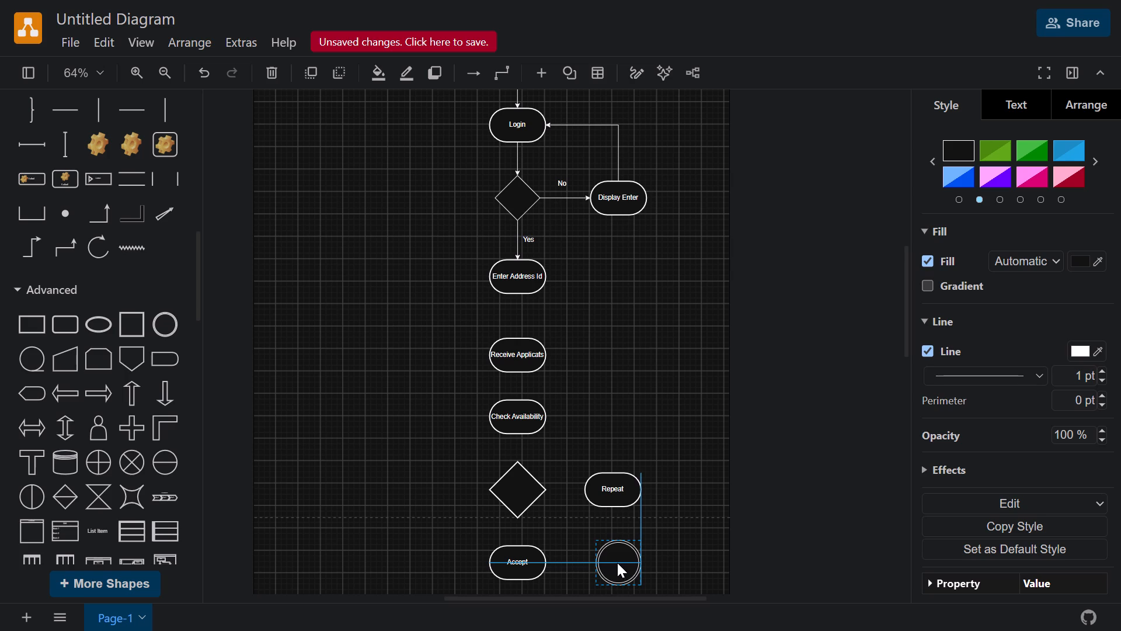
drag(617, 563, 617, 563)
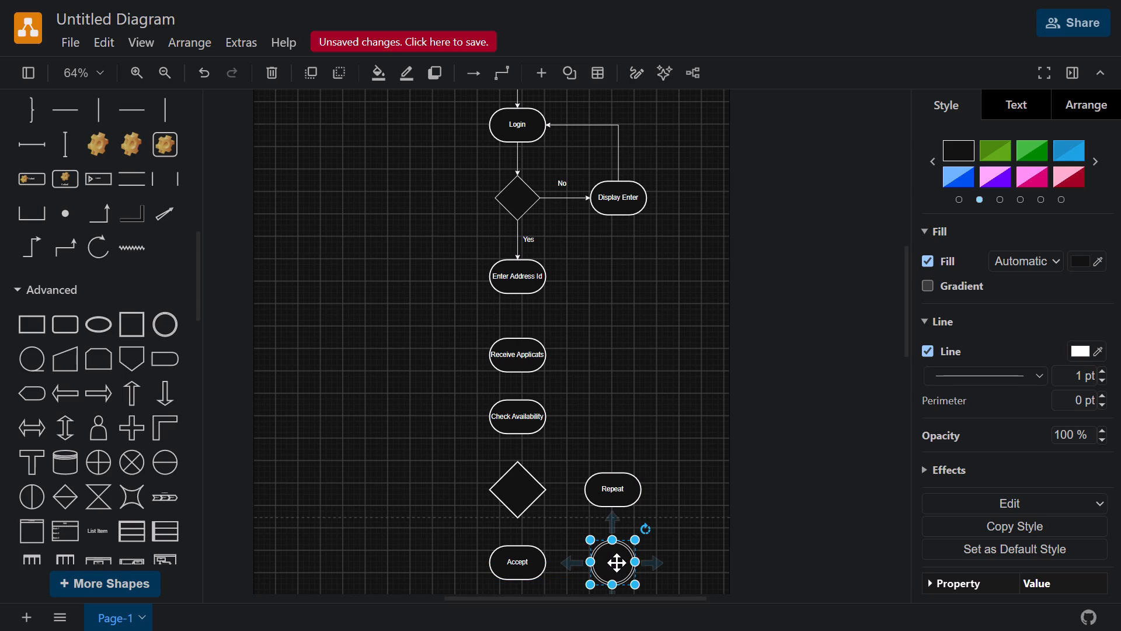
click(623, 408)
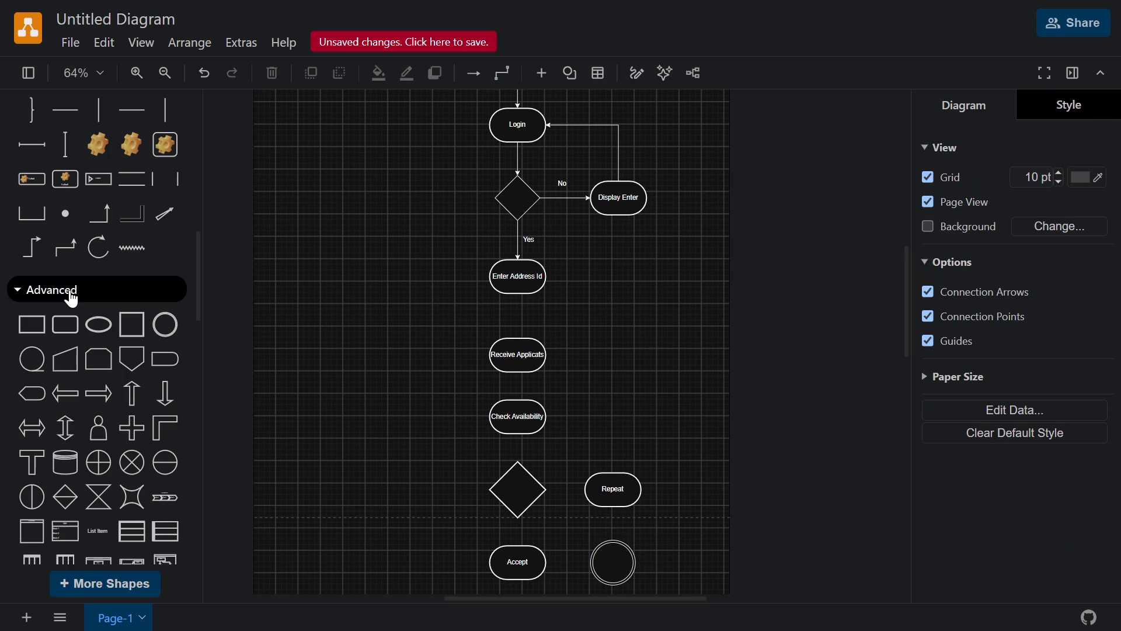
Connect the bottom of Enter Address Id to the top of Receive Applicats with a straight directional arrow.
scroll(69, 290, up, 4)
click(23, 315)
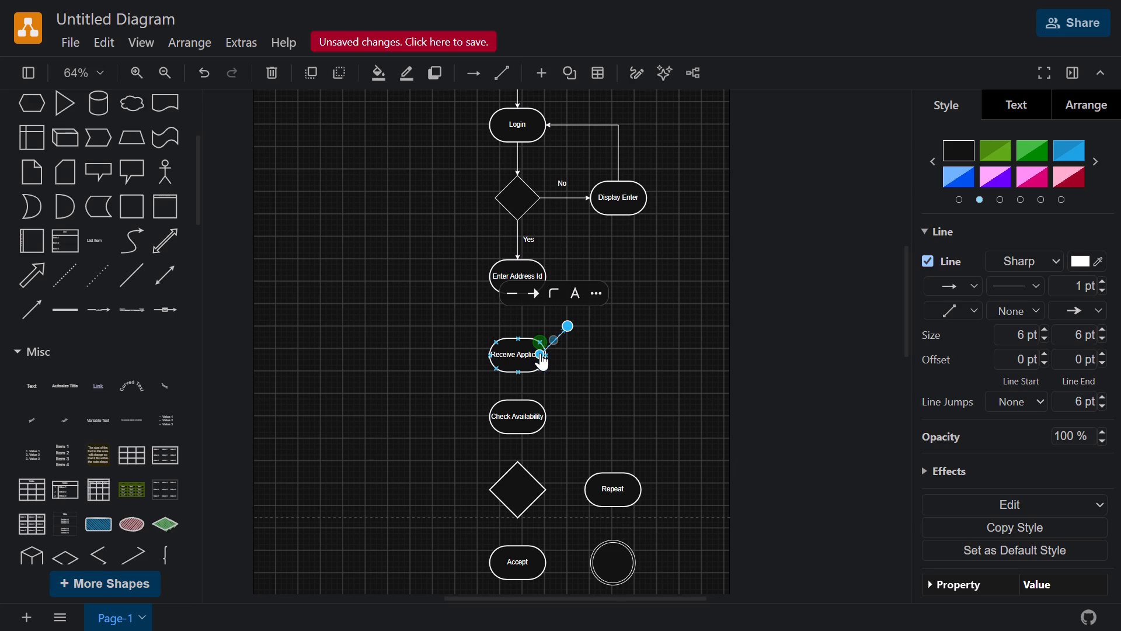
drag(540, 353, 520, 296)
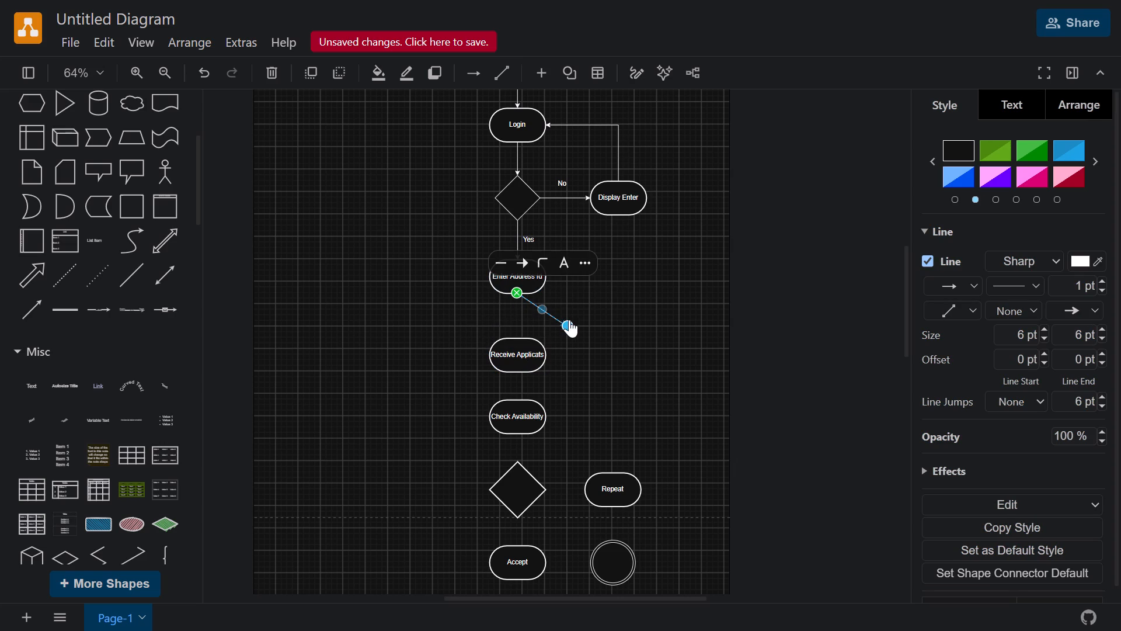
drag(570, 321, 515, 351)
click(422, 397)
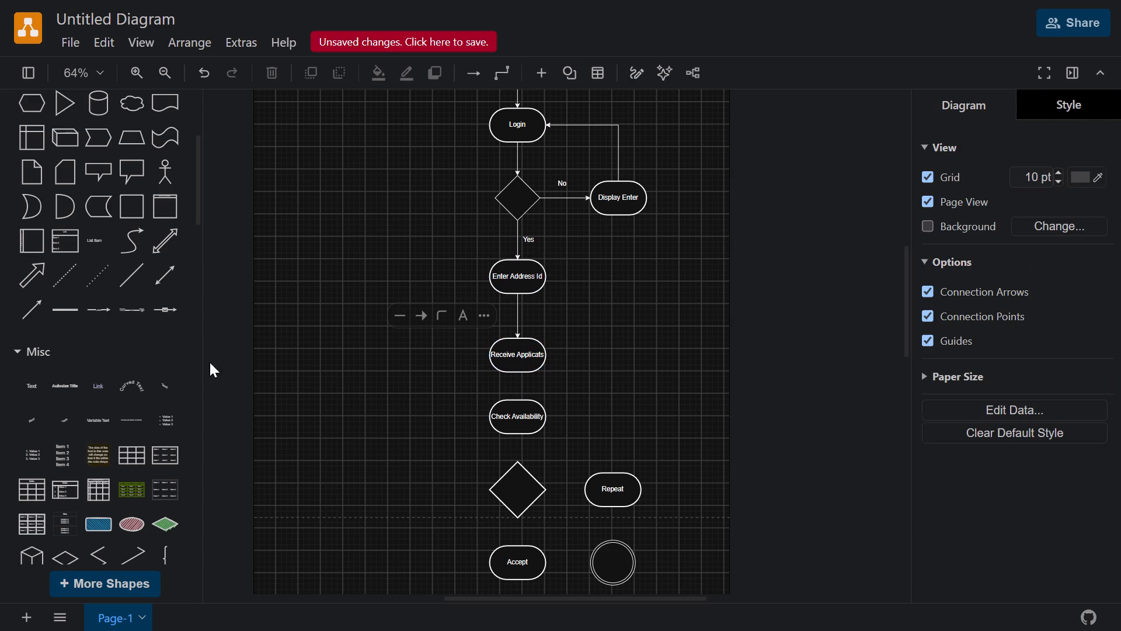
Connect the bottom of Receive Applicats to the top of Check Availability with a straight directional arrow.
drag(27, 307, 438, 307)
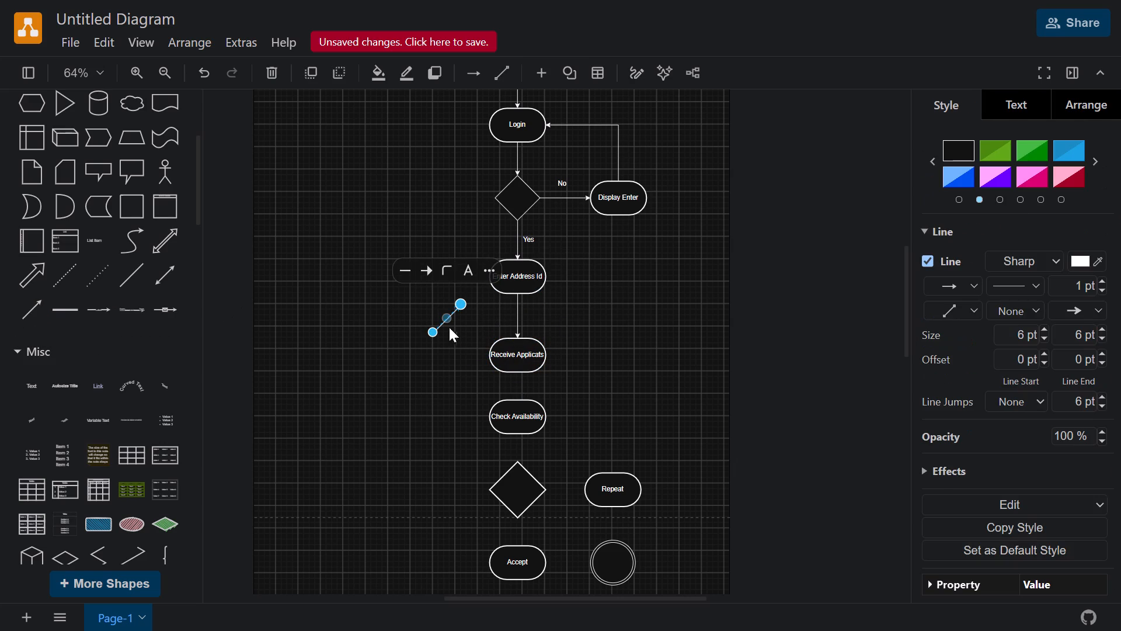
drag(432, 332, 523, 372)
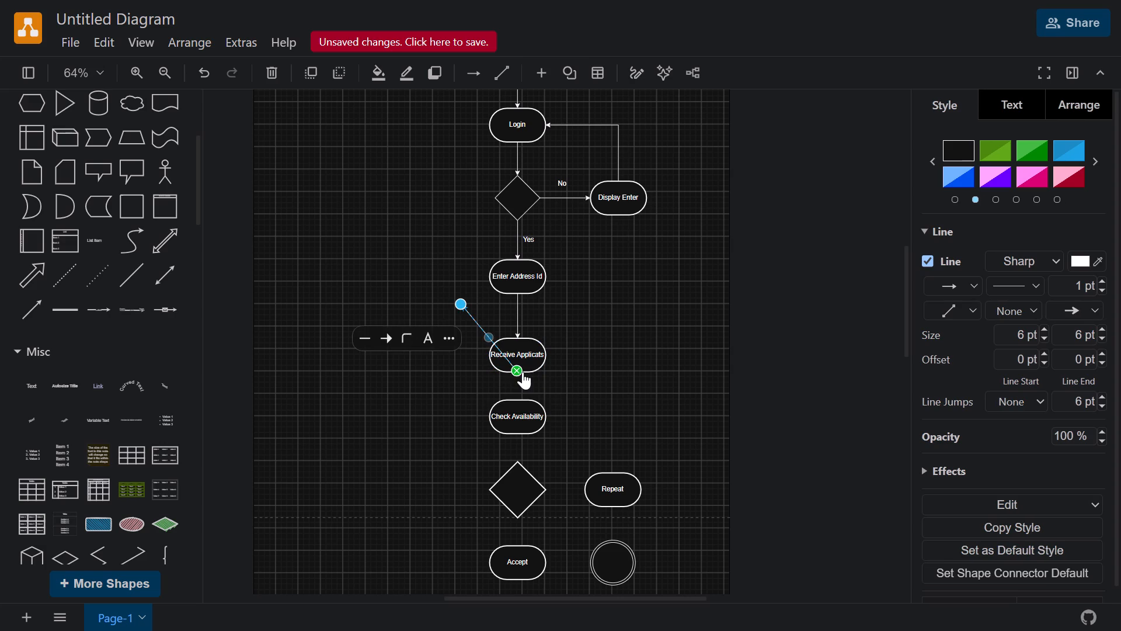
drag(459, 306, 524, 439)
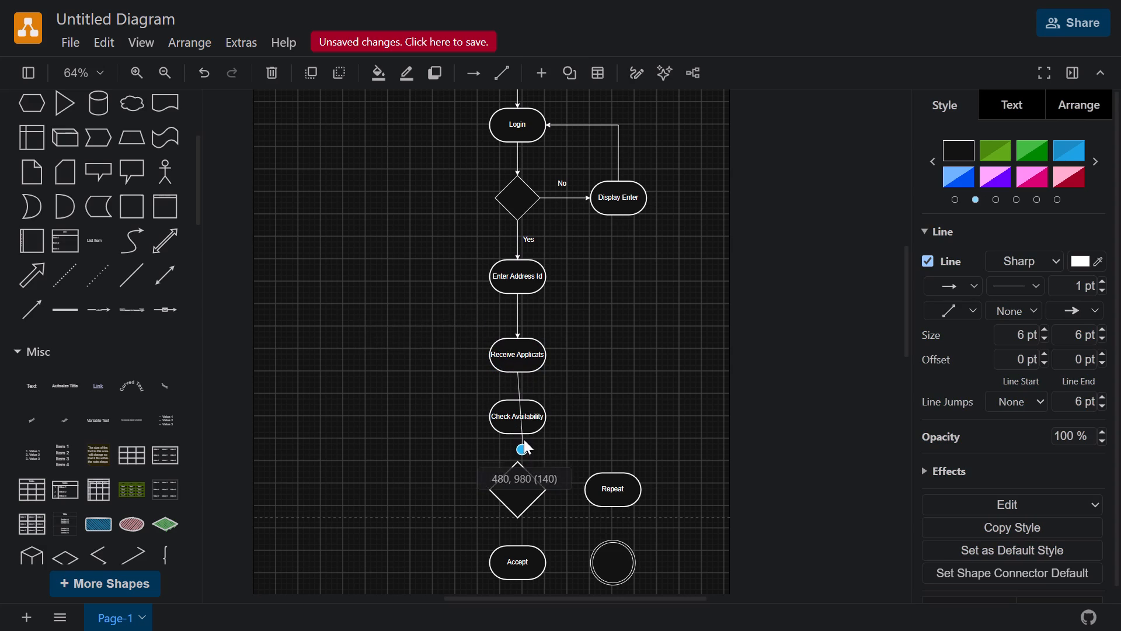
drag(524, 439, 524, 422)
click(440, 476)
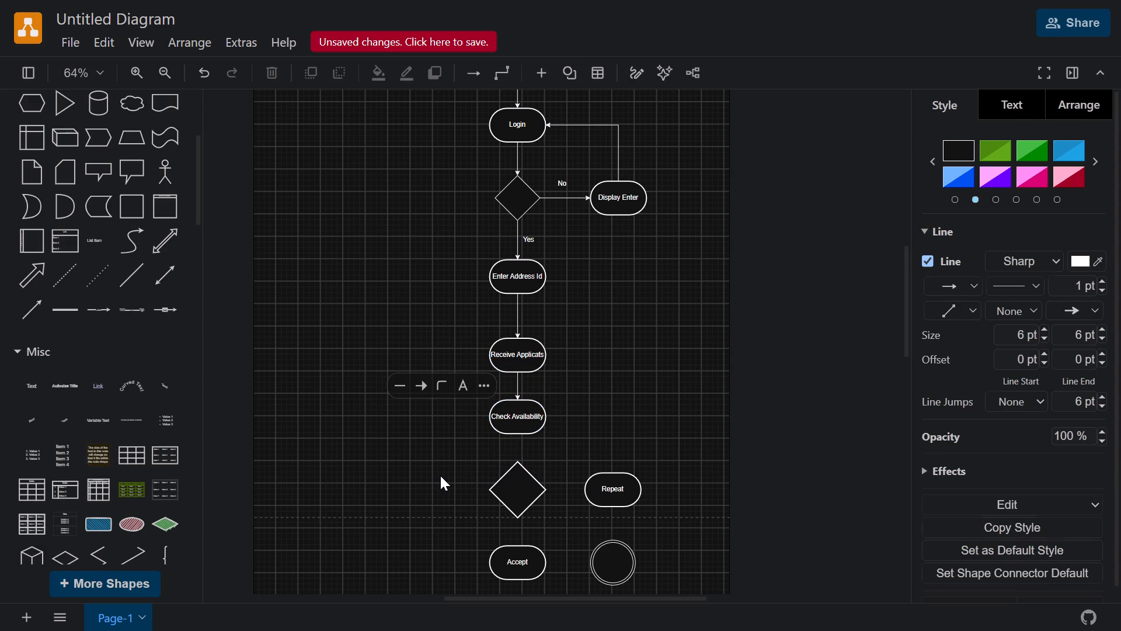
Connect the bottom of Check Availability to the top of the lower decision diamond with a straight directional arrow.
click(28, 307)
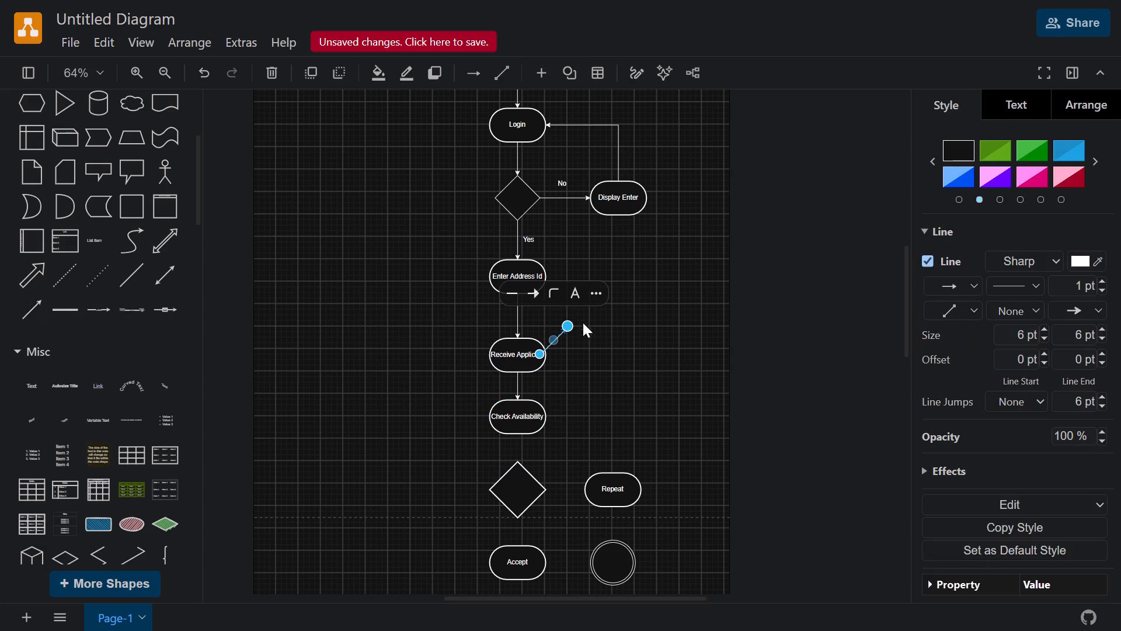
drag(539, 351, 526, 433)
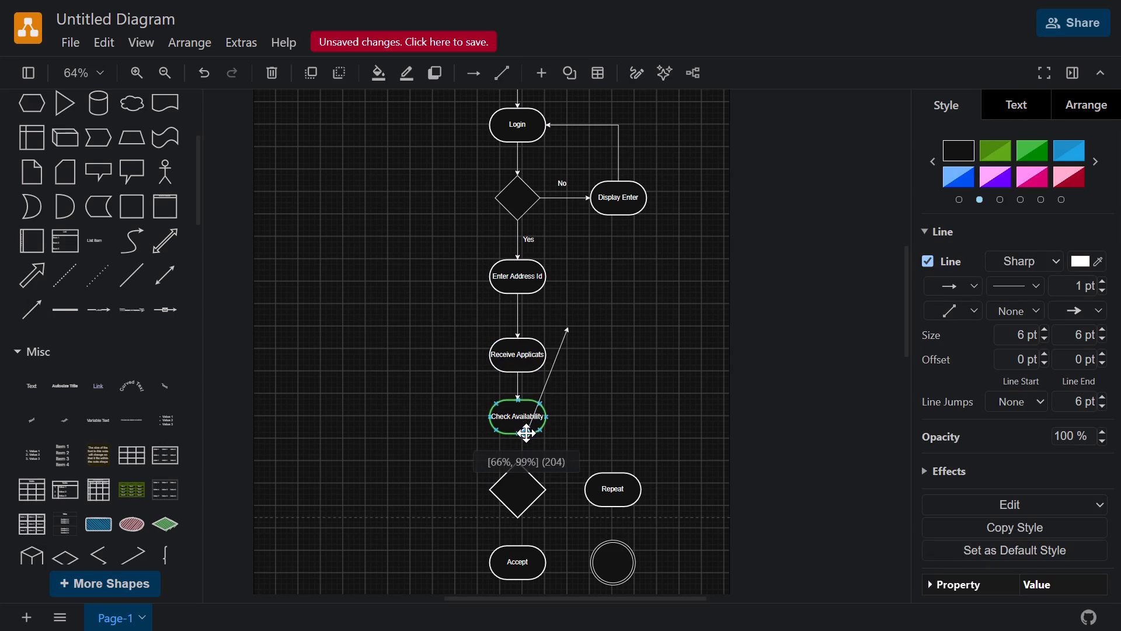
drag(526, 433, 518, 434)
drag(569, 324, 573, 339)
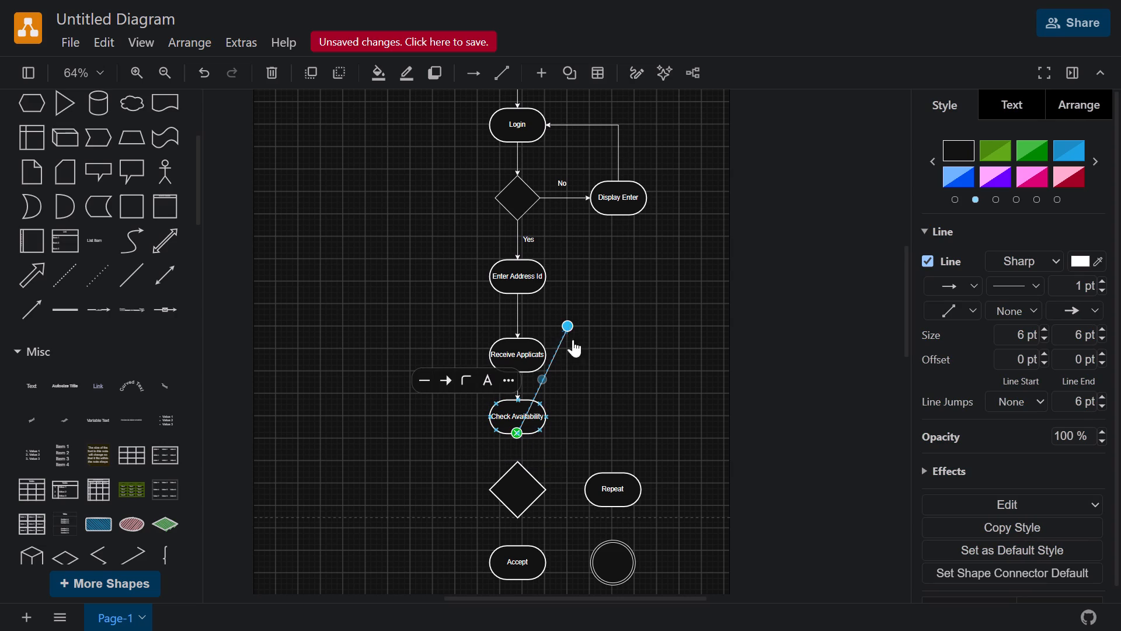
drag(573, 339, 517, 470)
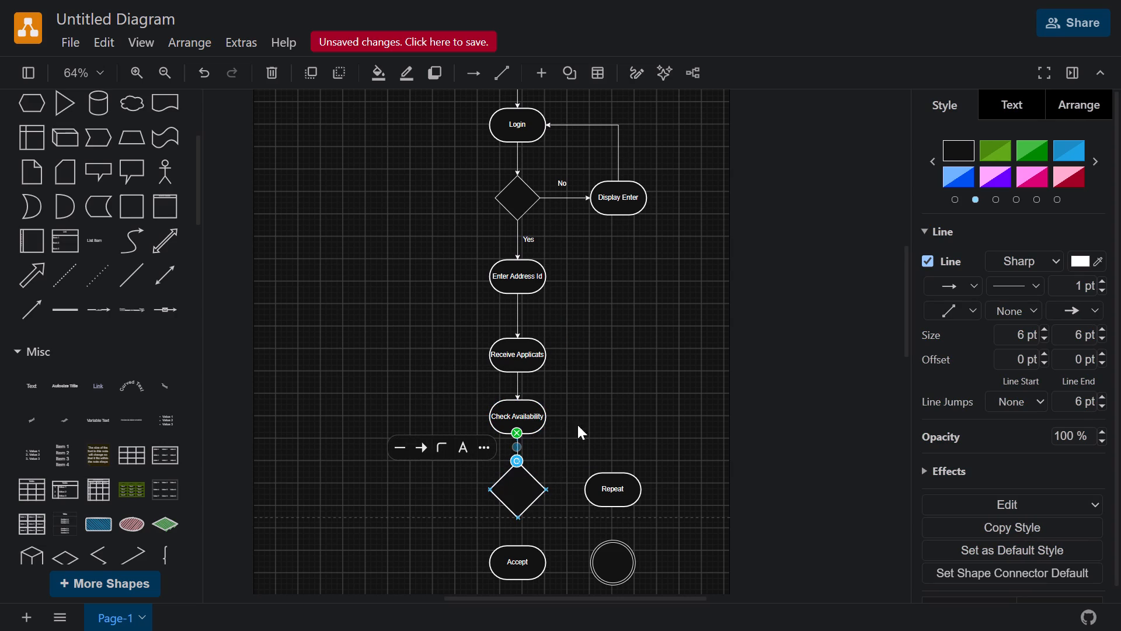
click(629, 397)
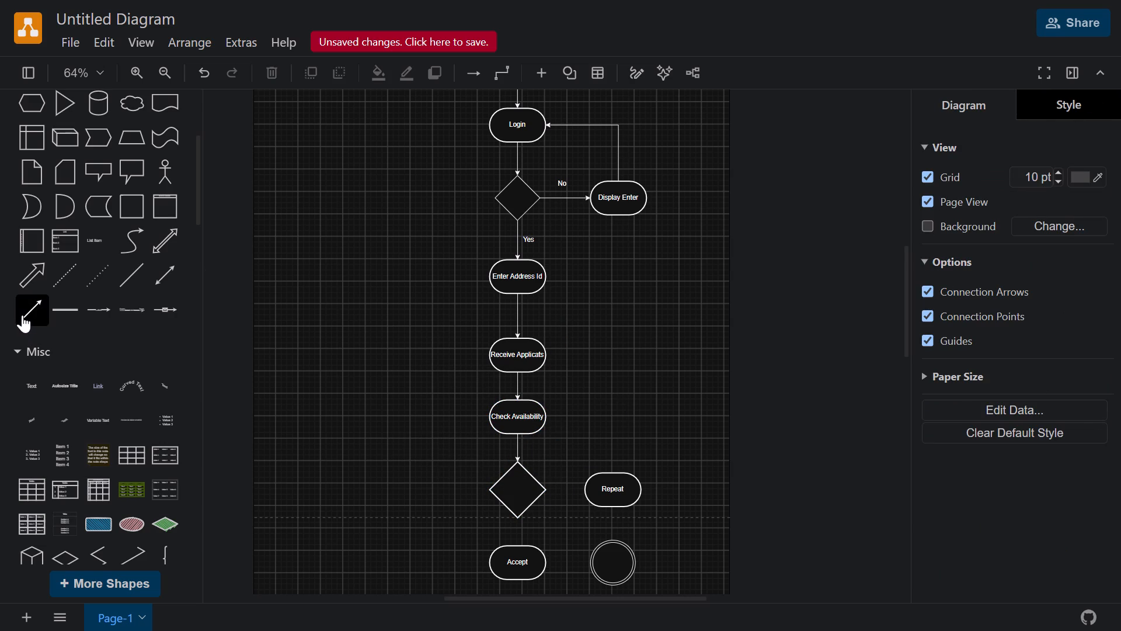
Connect the right corner of the lower decision diamond to the left side of Repeat with a straight directional arrow.
drag(23, 315, 436, 335)
drag(433, 360, 548, 493)
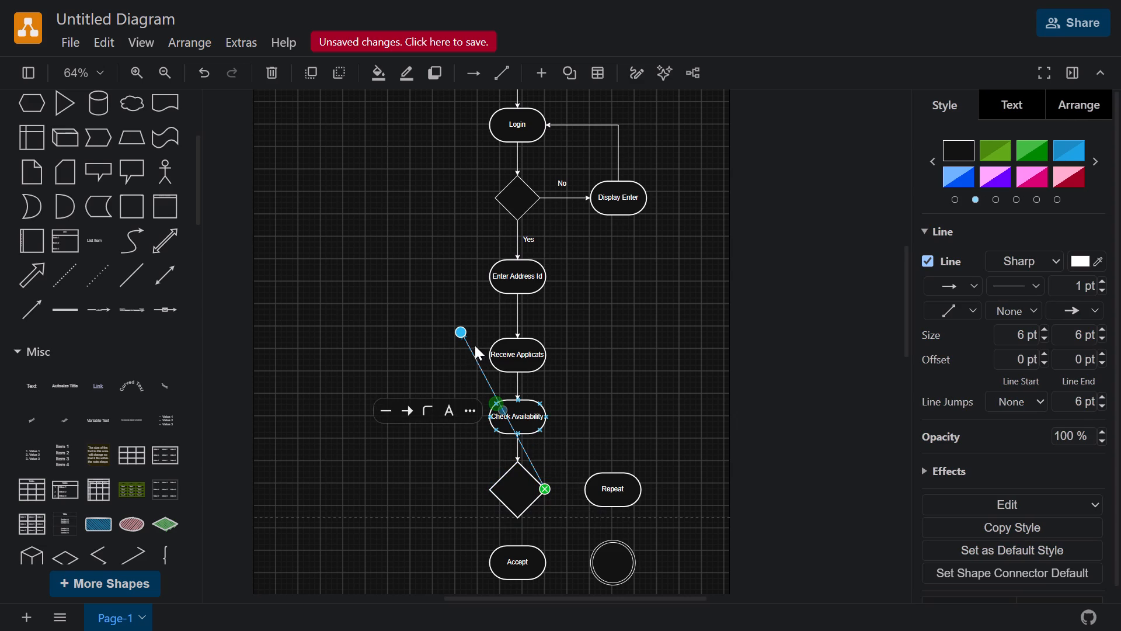
drag(462, 331, 608, 494)
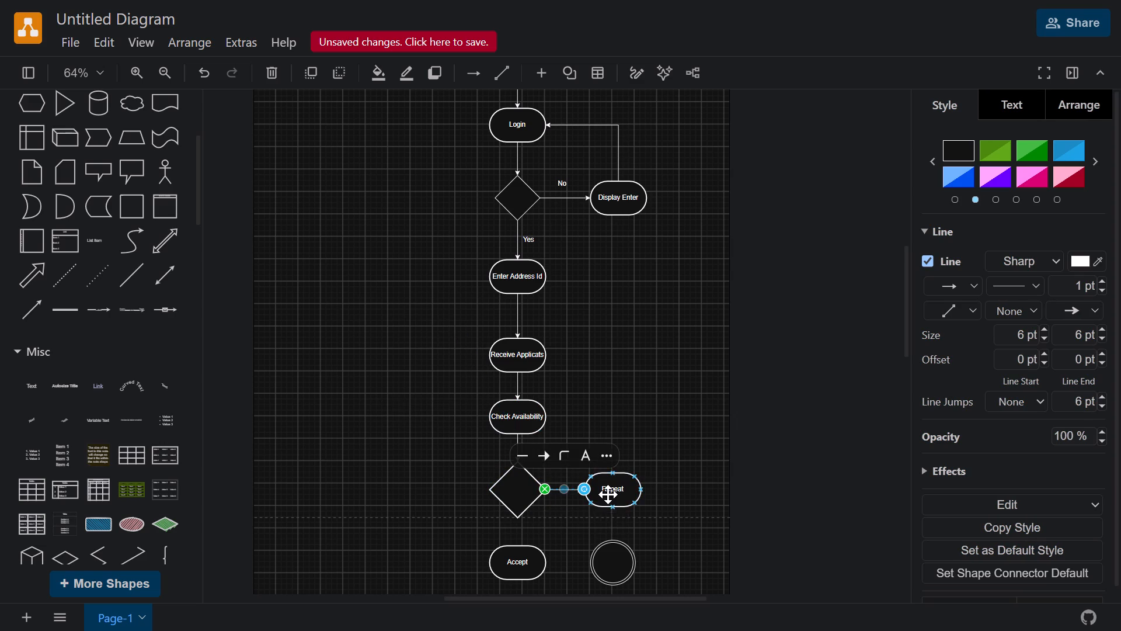
click(644, 379)
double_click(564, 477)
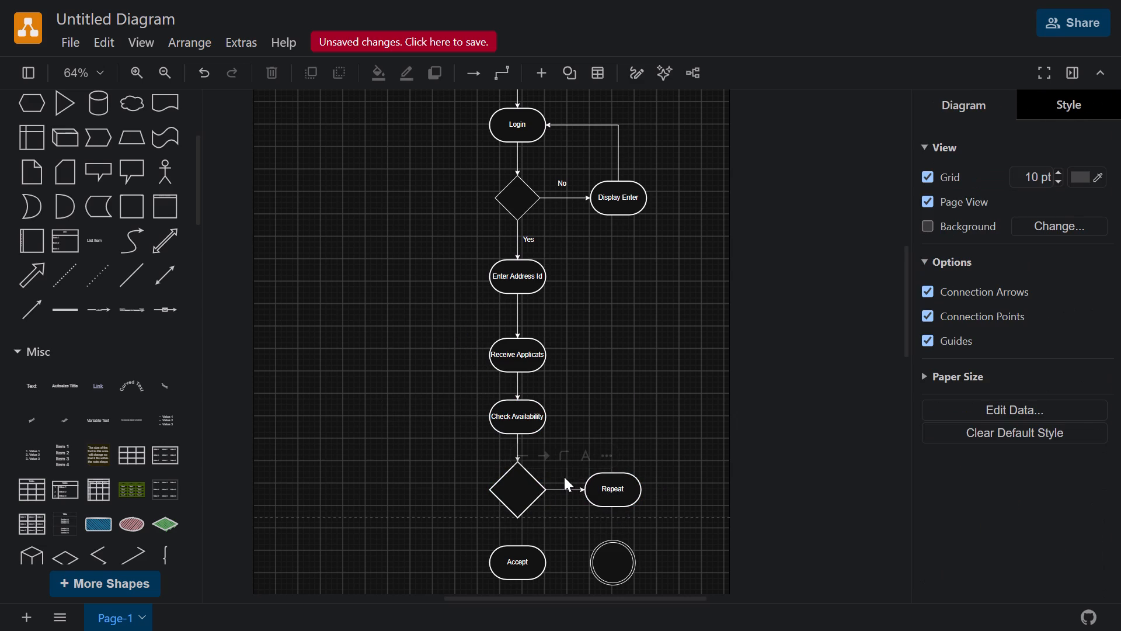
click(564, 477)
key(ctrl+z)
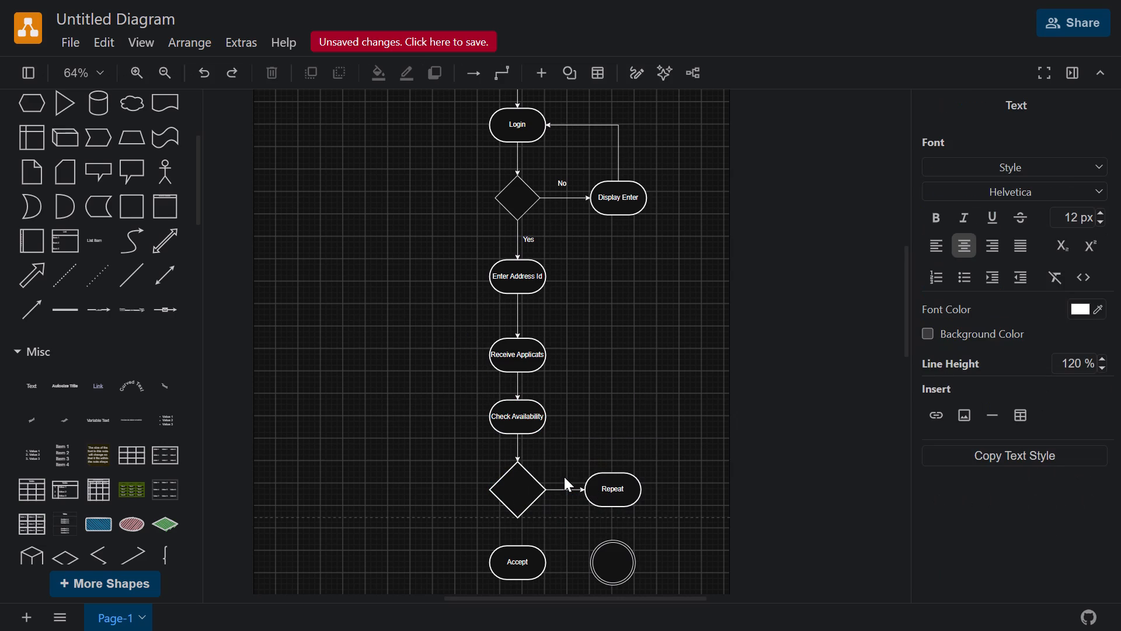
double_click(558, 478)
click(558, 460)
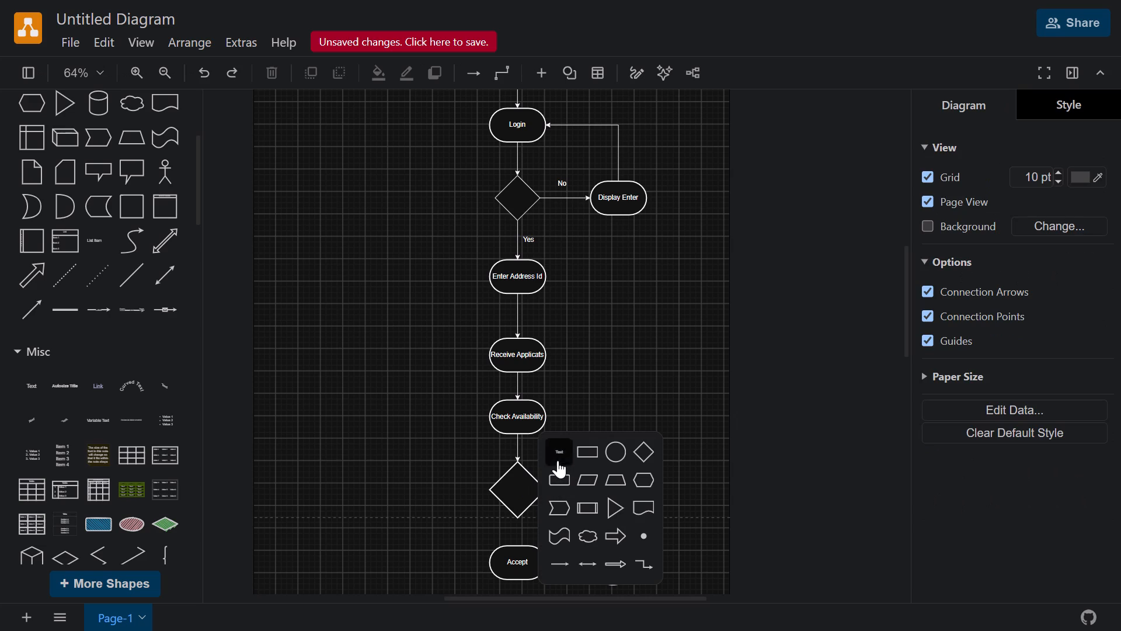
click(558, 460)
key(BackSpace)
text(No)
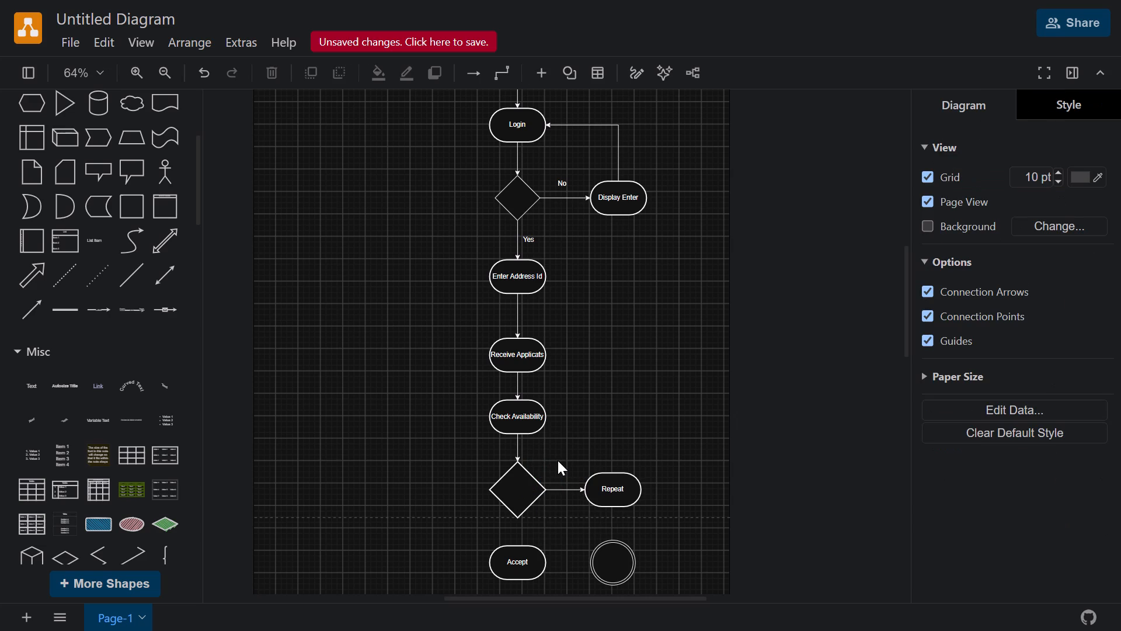
Add a text label "No" just above the arrow from the lower decision diamond to Repeat.
double_click(558, 481)
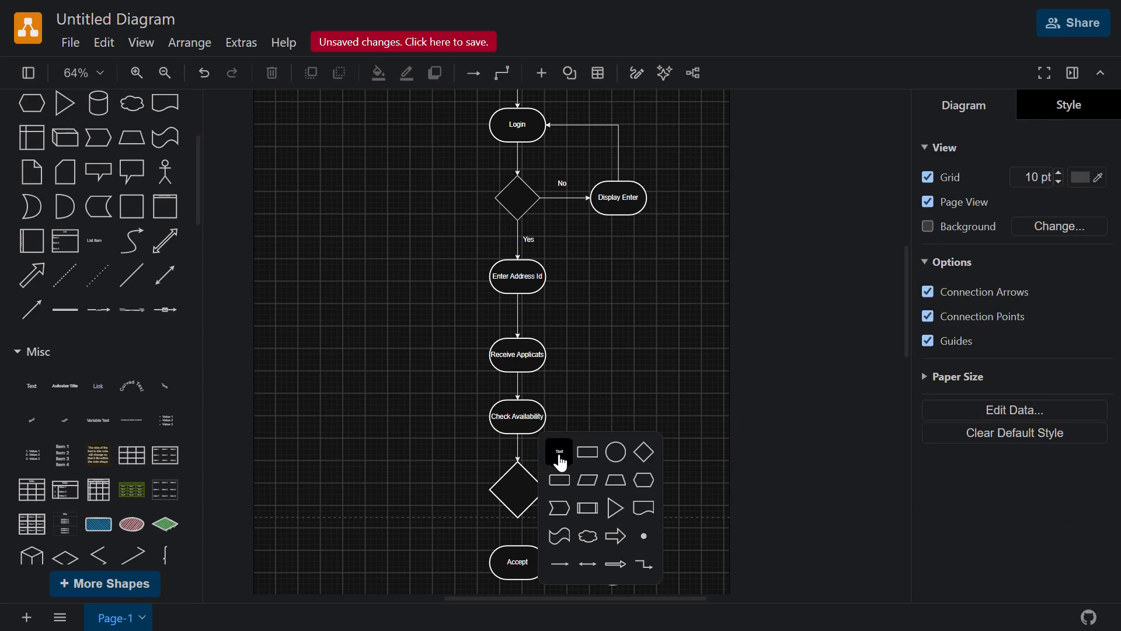
click(559, 453)
key(BackSpace)
text(No)
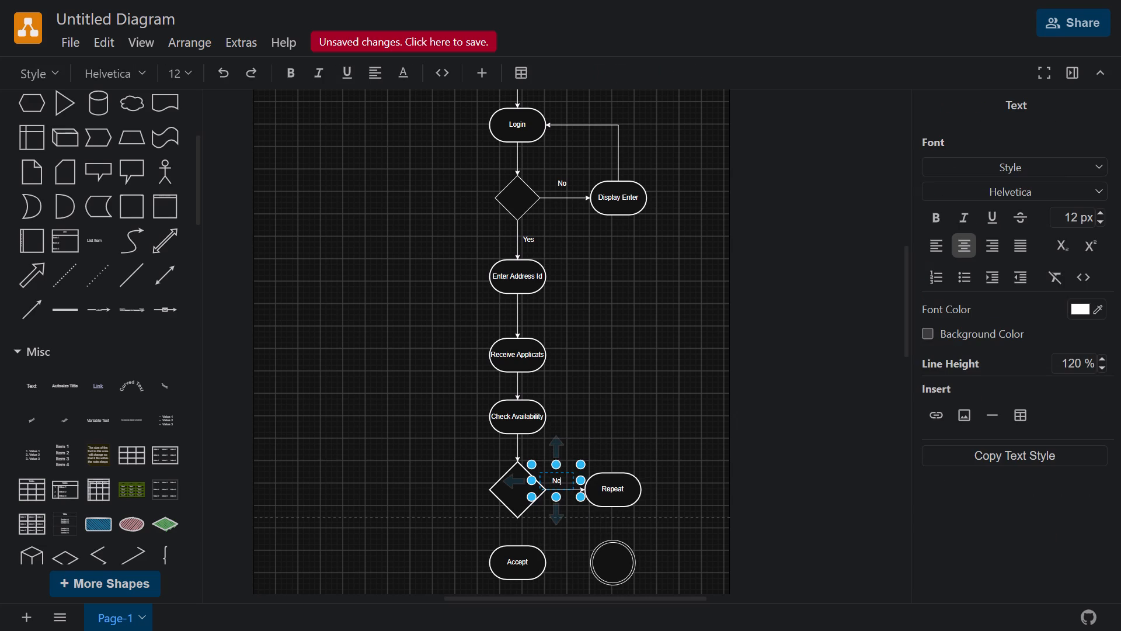
click(392, 487)
Connect the bottom of the lower decision diamond to the top of Accept with a straight directional arrow.
click(41, 315)
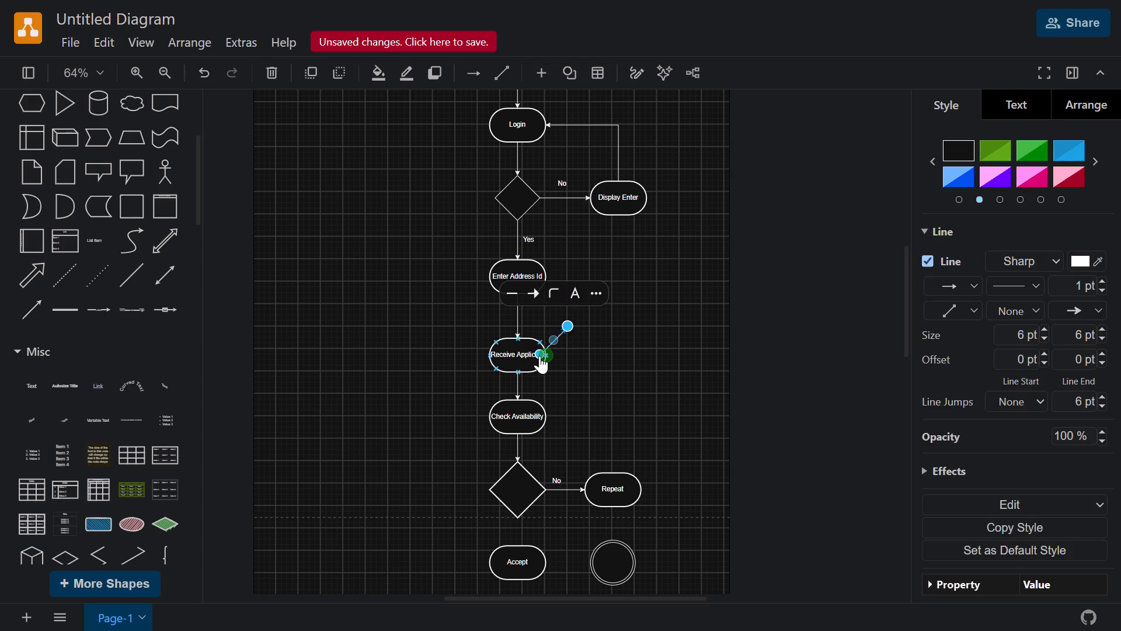
drag(539, 352, 547, 523)
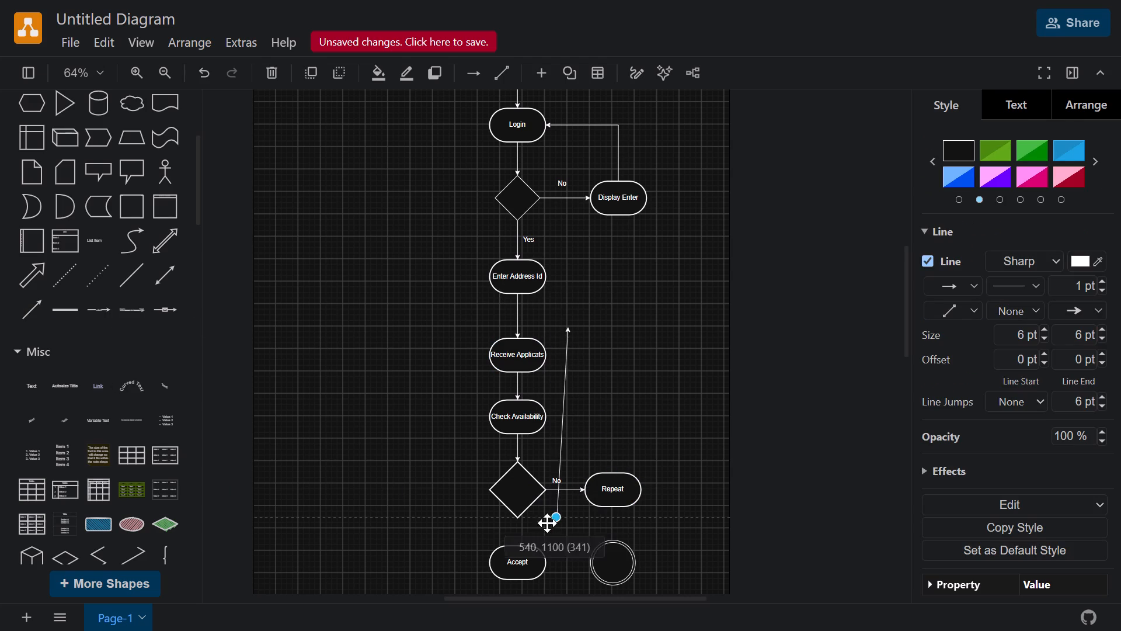
drag(547, 523, 517, 518)
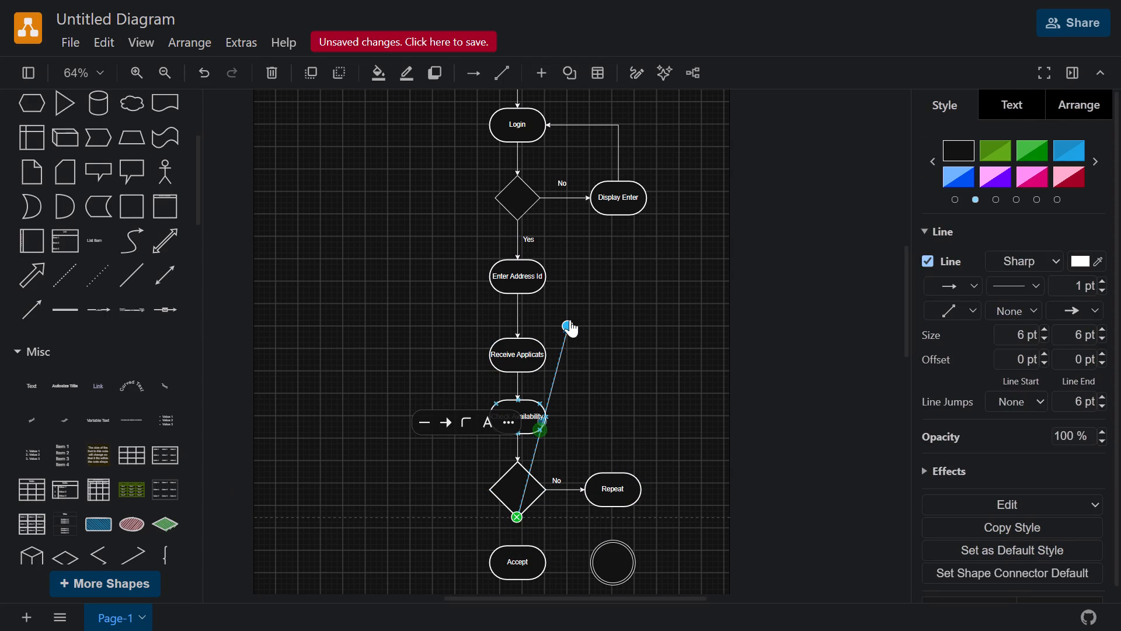
drag(566, 328, 514, 553)
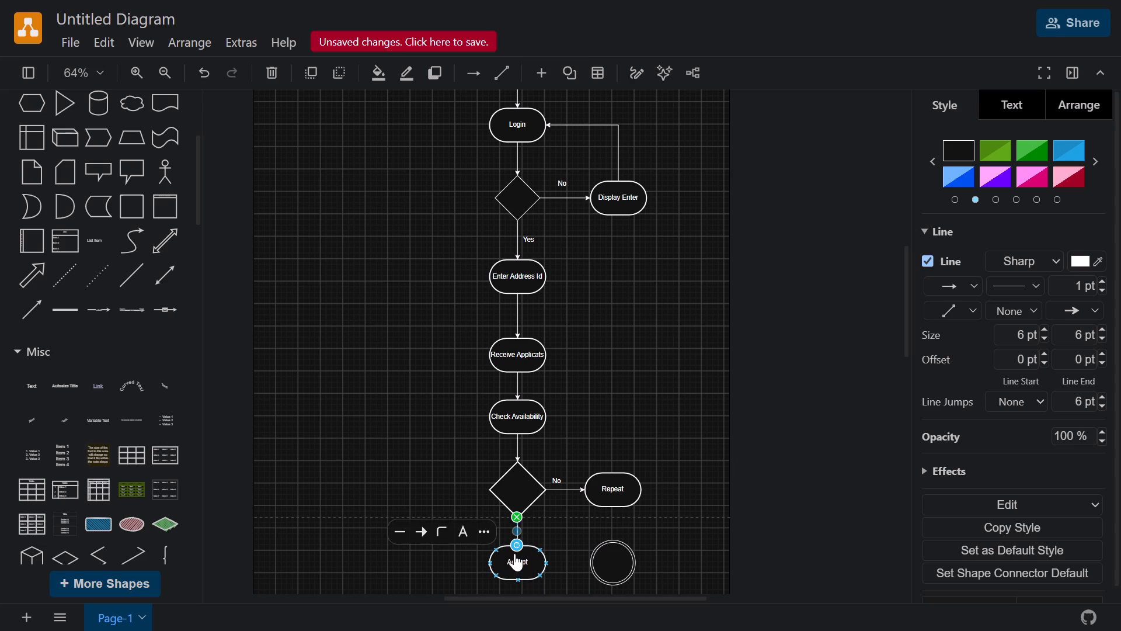
click(440, 591)
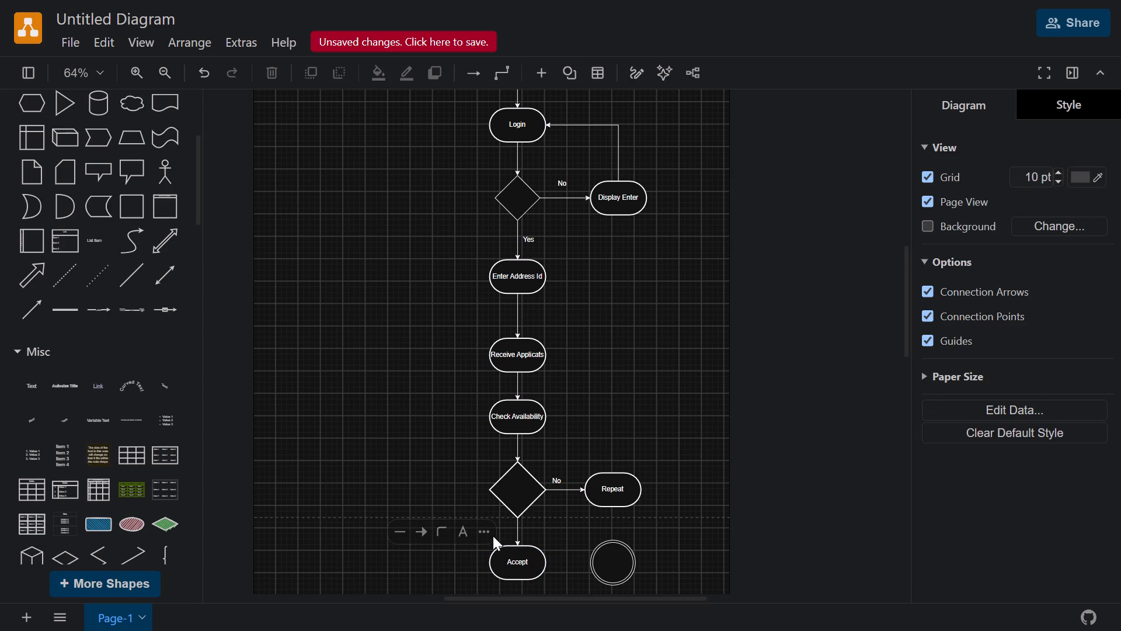
Add a text label "Yes" to the left of the arrow from the lower decision diamond to Accept.
double_click(501, 526)
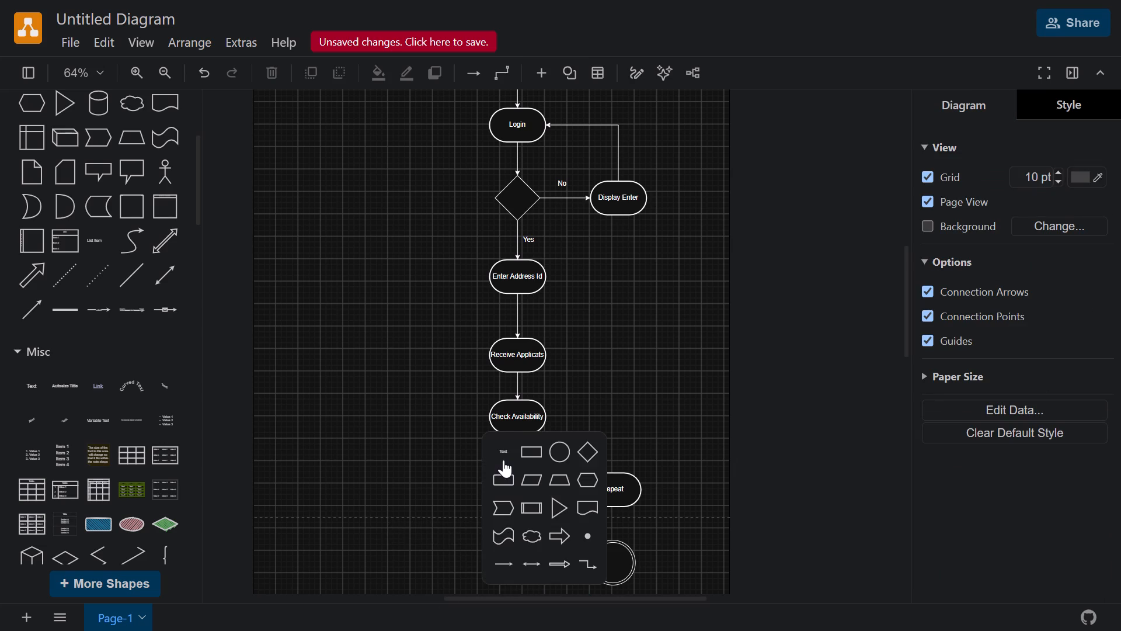
click(503, 460)
key(BackSpace)
text(Yes)
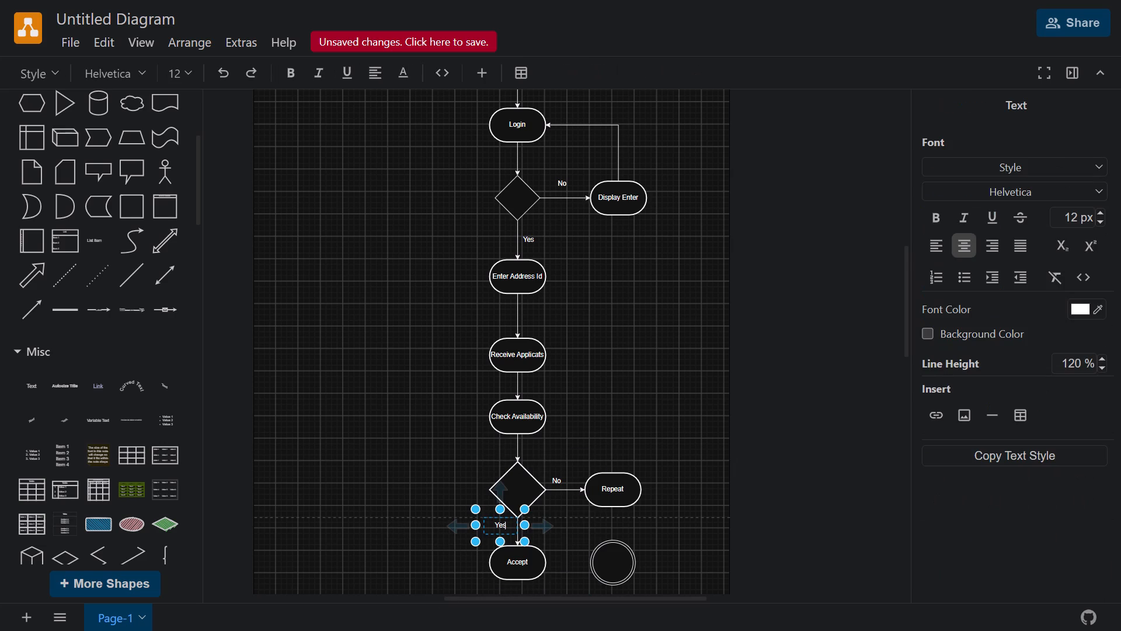
click(353, 474)
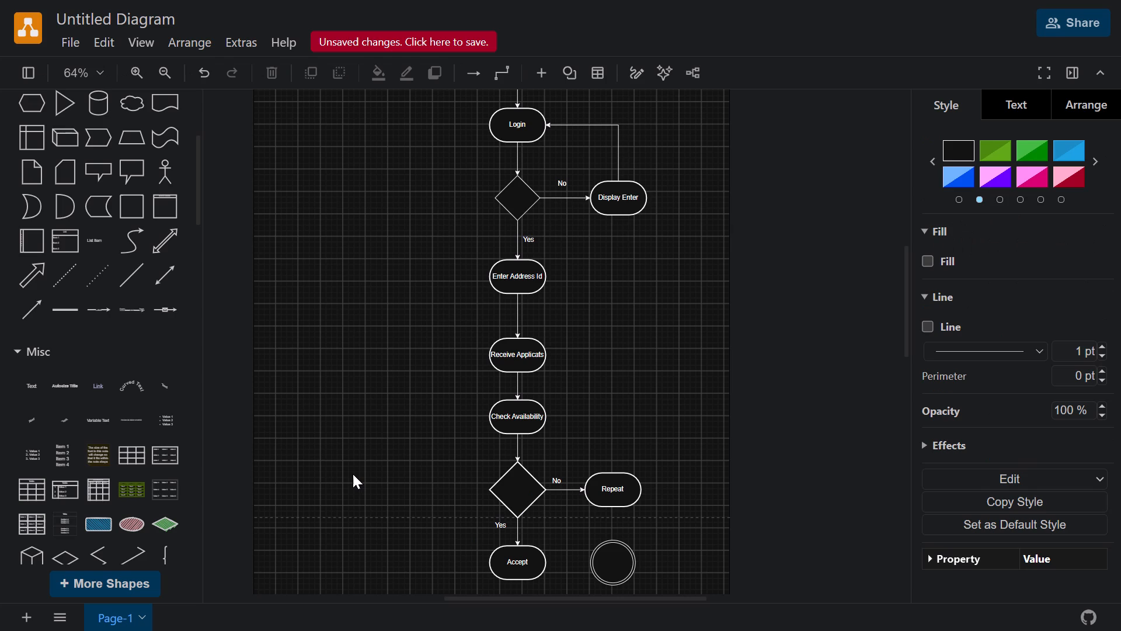
Connect the right side of Accept to the left side of the double-outlined end node with a straight directional arrow.
click(25, 299)
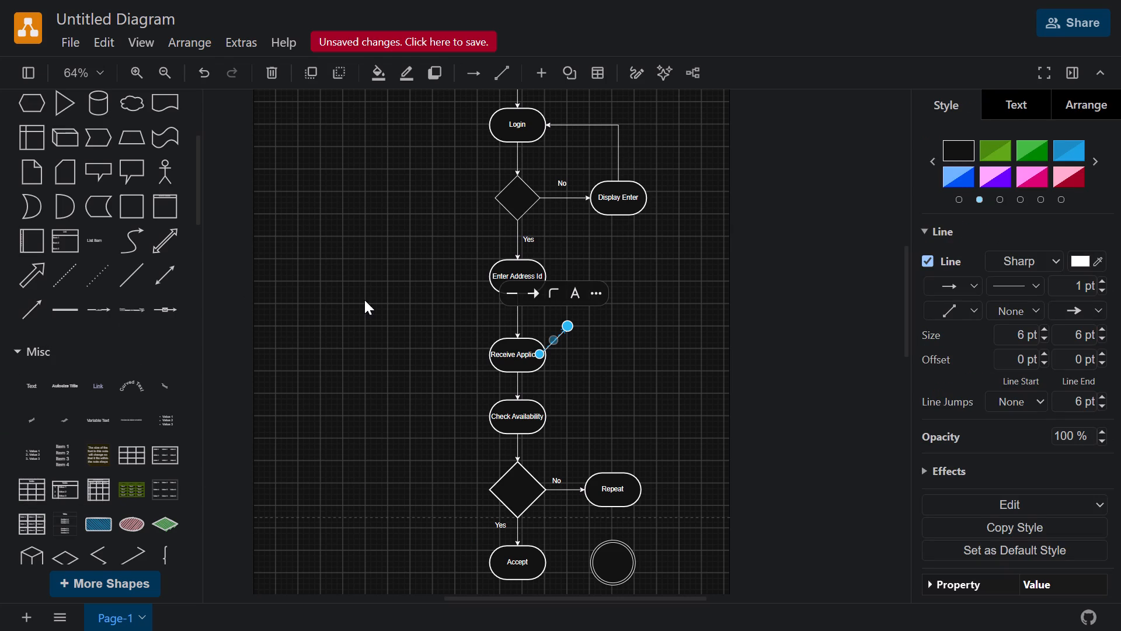
drag(539, 356, 551, 369)
drag(551, 369, 546, 564)
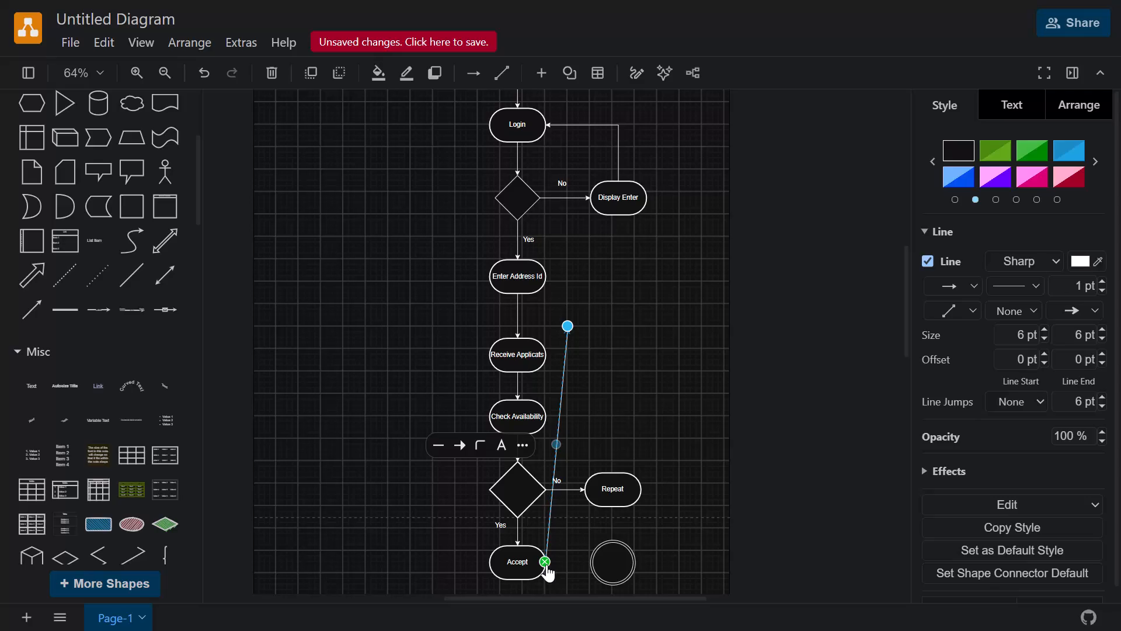
drag(570, 327, 634, 609)
drag(634, 609, 602, 509)
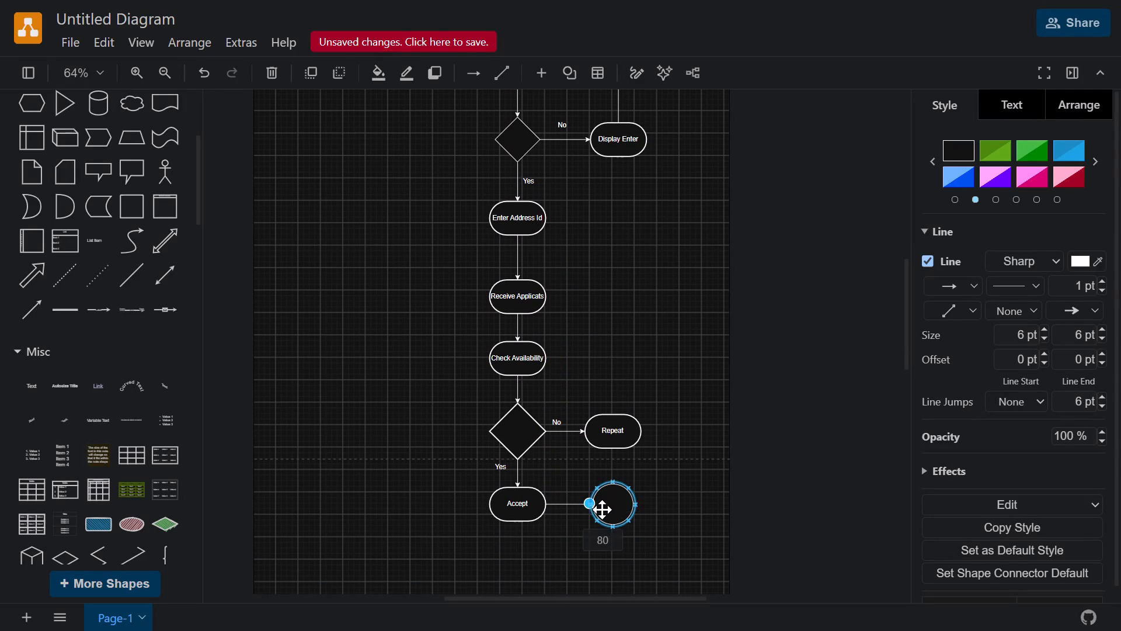
drag(602, 509, 602, 506)
click(361, 512)
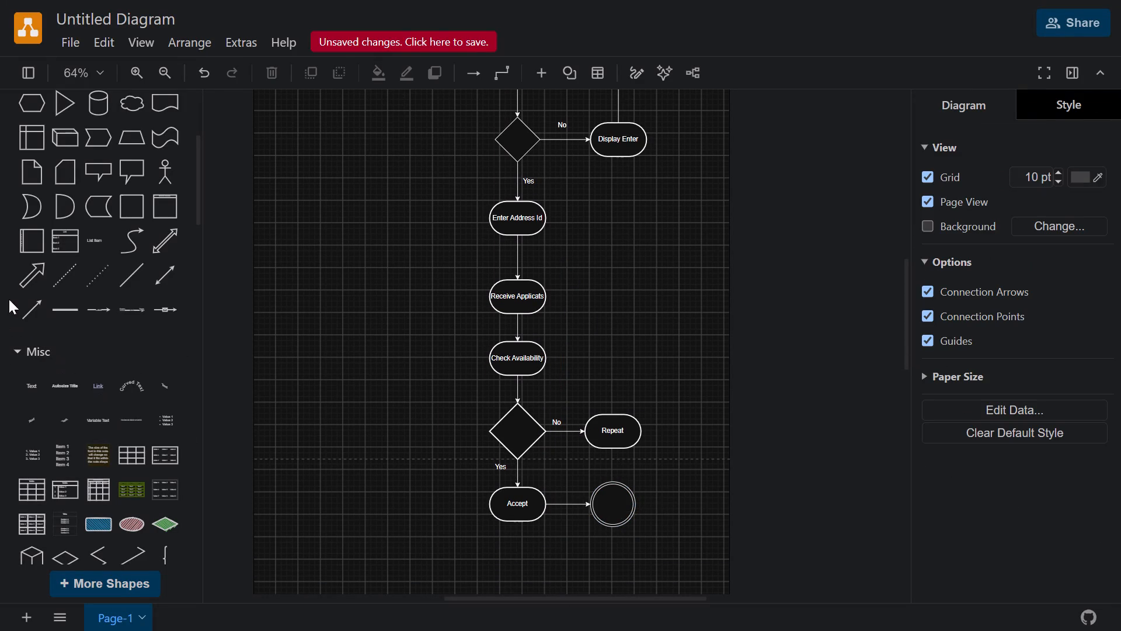
Connect the bottom of Repeat to the top of the double-outlined end node with a straight directional arrow.
click(22, 303)
drag(537, 358, 614, 445)
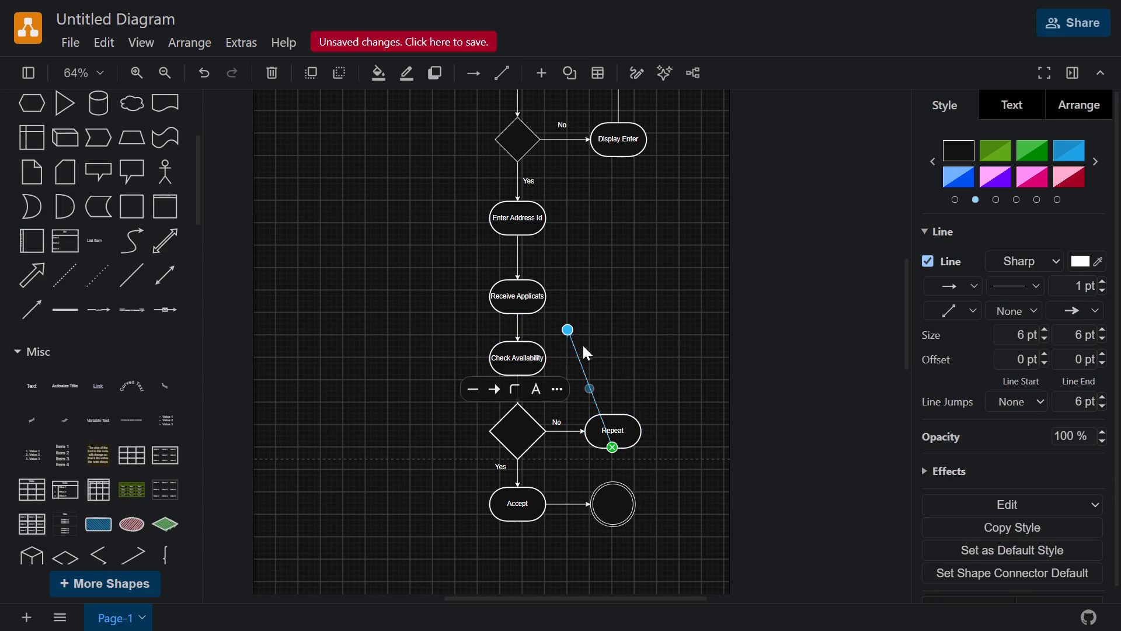
drag(568, 325, 609, 502)
click(678, 345)
Add a flowchart terminator shape labelled "Set Loan" to the left of Receive Applicats and level with it.
scroll(678, 345, right, 1)
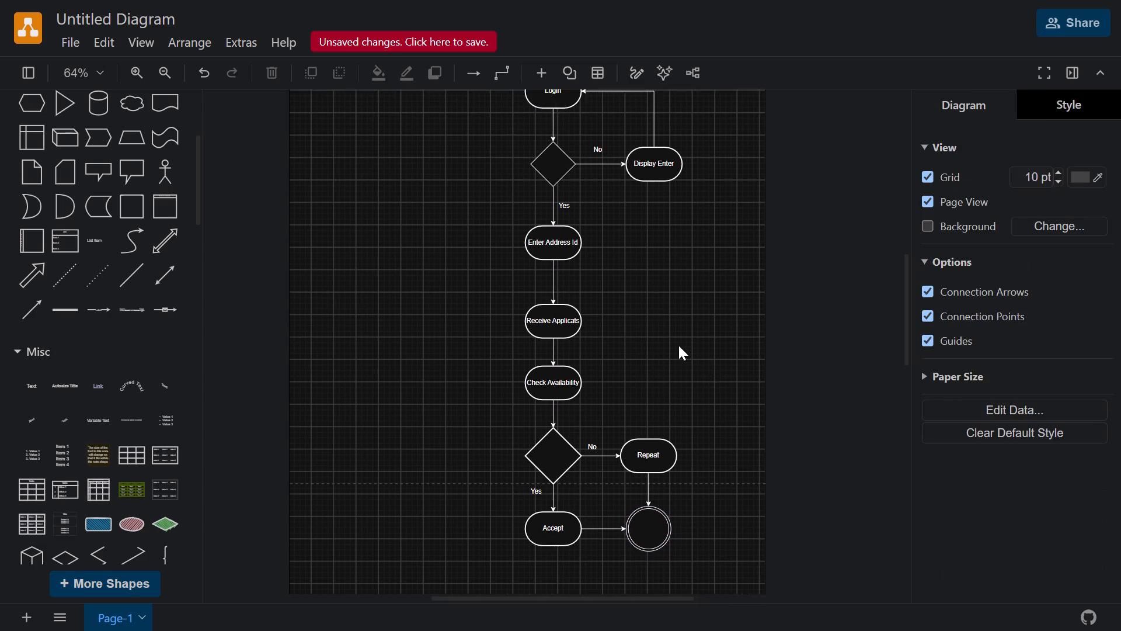
scroll(678, 345, right, 2)
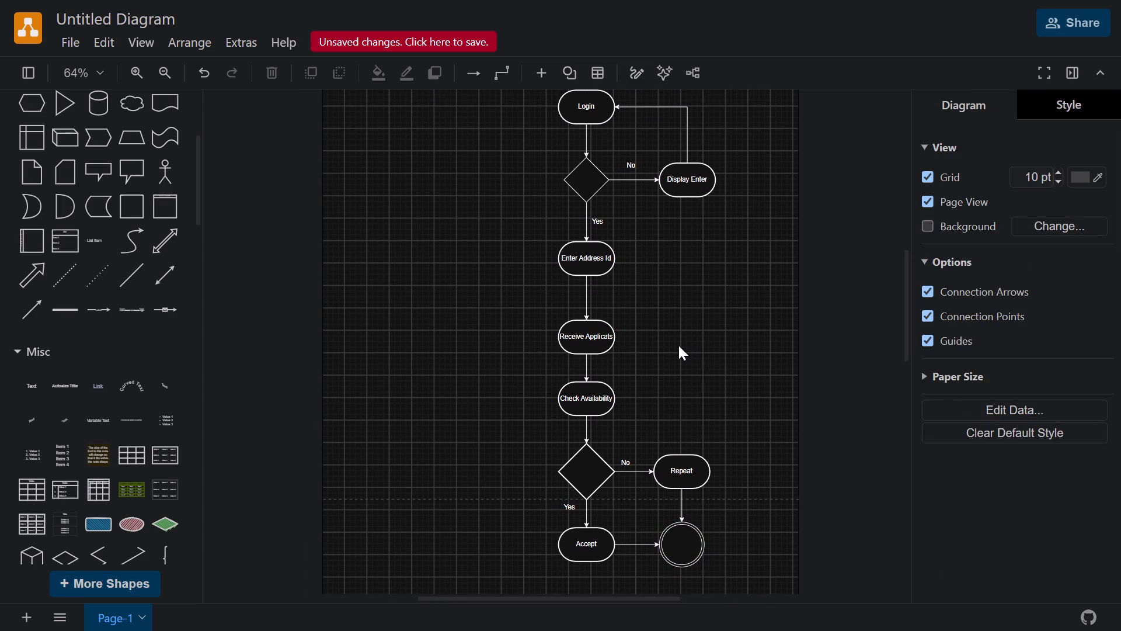
scroll(95, 398, down, 2)
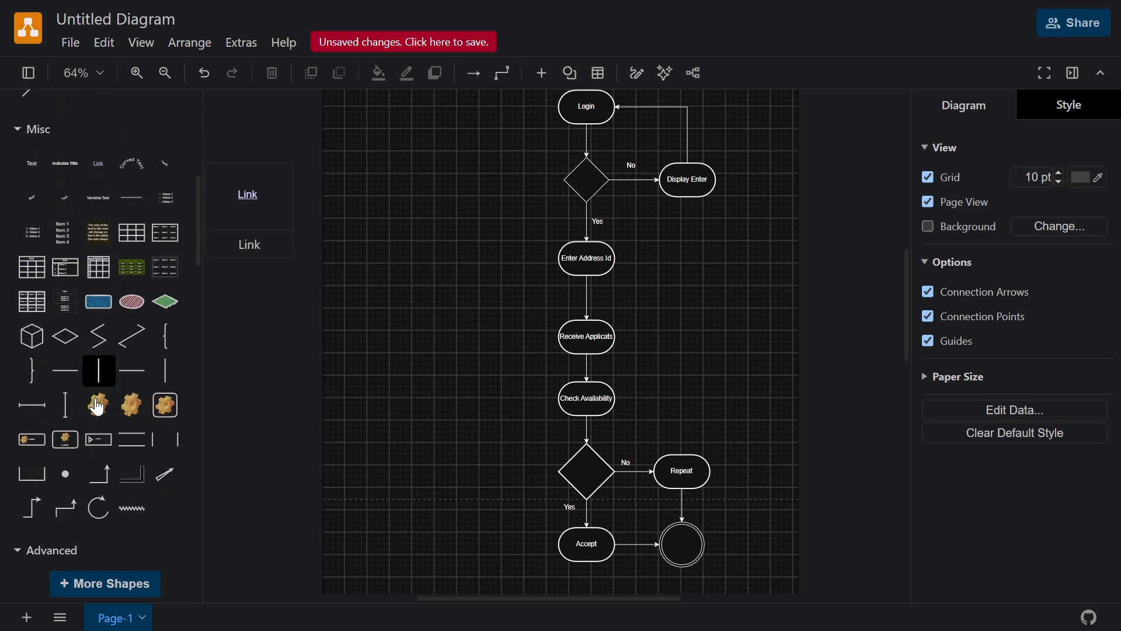
scroll(95, 398, down, 8)
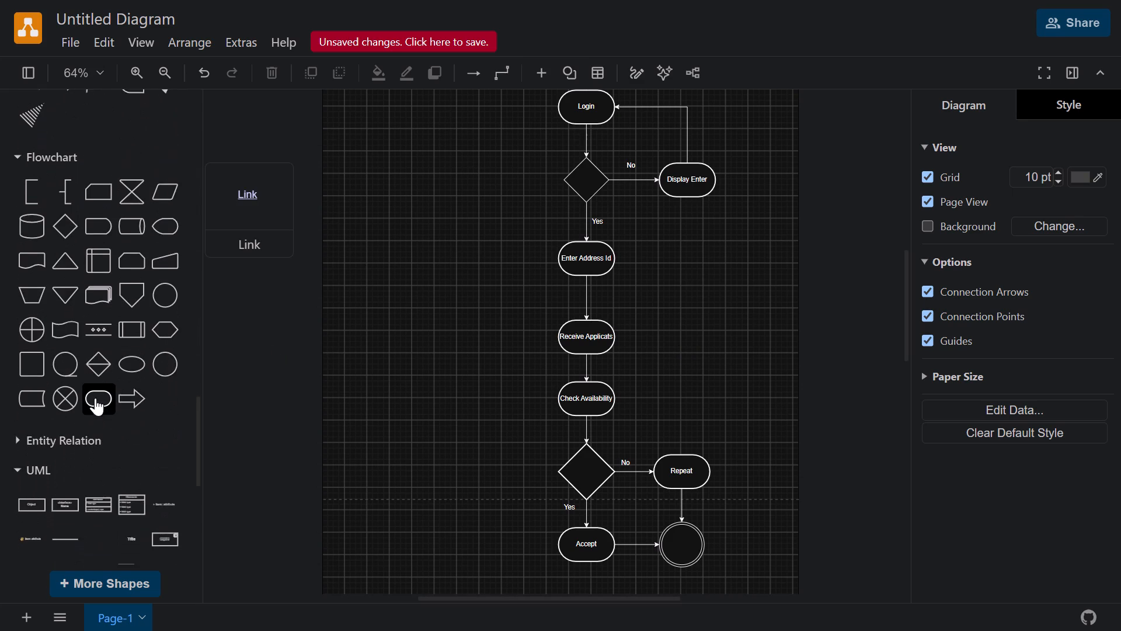
scroll(95, 398, down, 1)
click(98, 351)
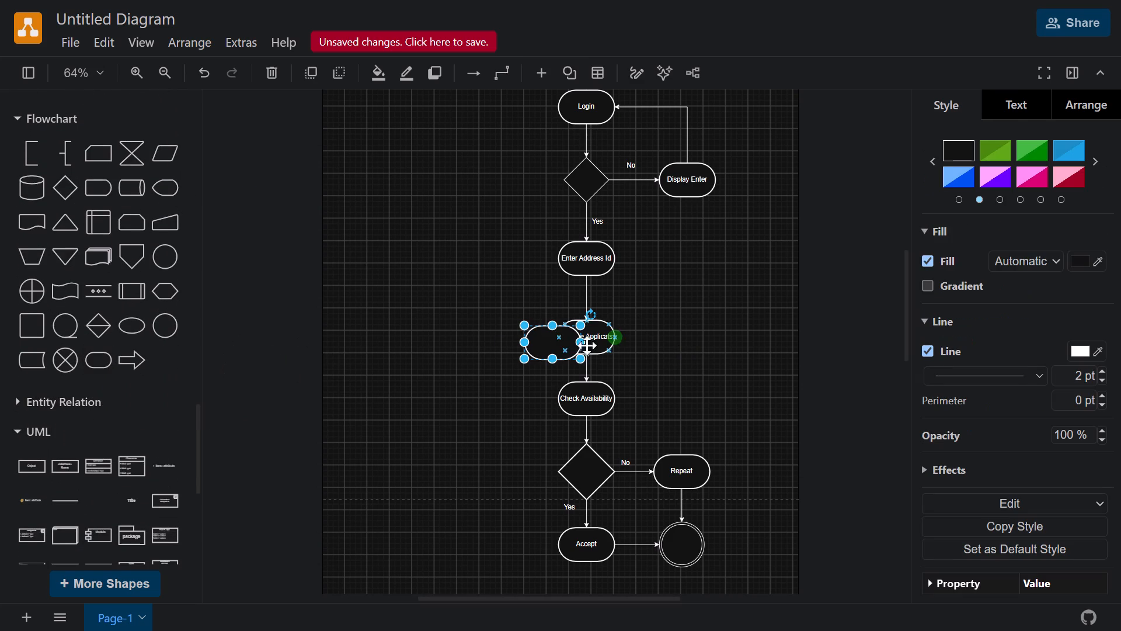
drag(561, 346, 506, 337)
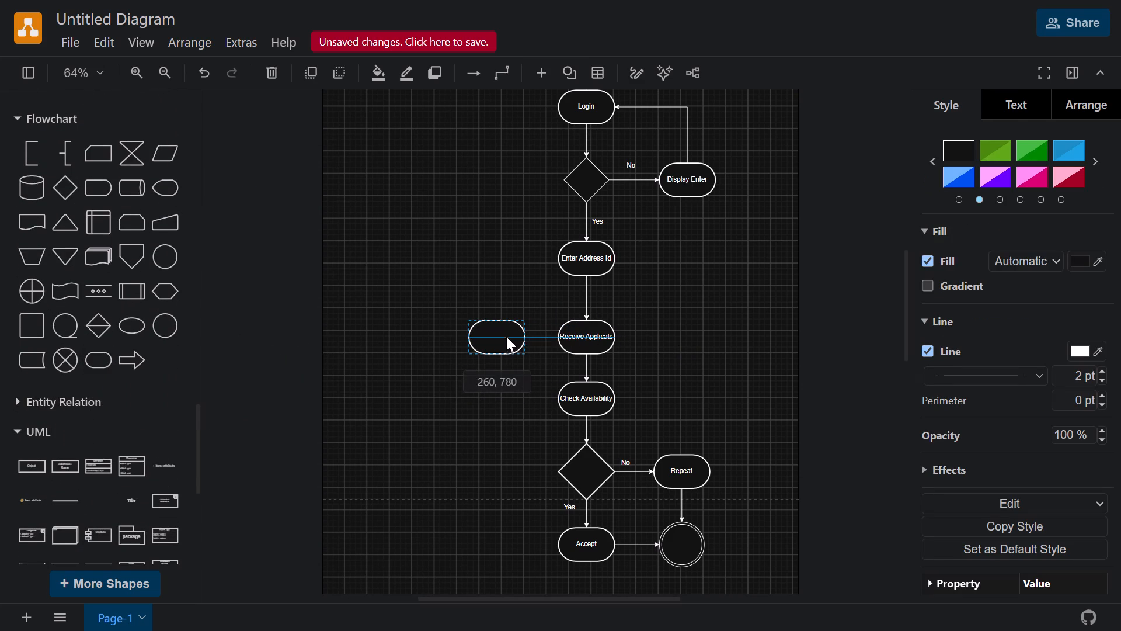
drag(506, 337, 508, 340)
double_click(508, 340)
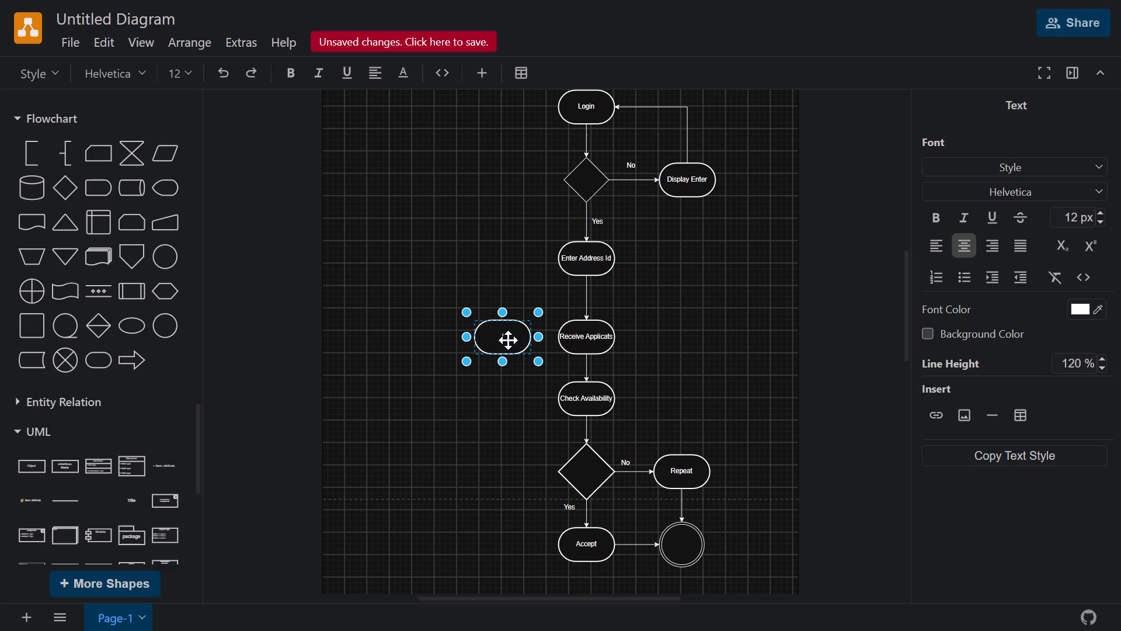
text(Set)
key(space)
text(Loand)
key(BackSpace)
Add a flowchart terminator shape labelled "Manaya Database" below Set Loan and level with Check Availability.
click(95, 365)
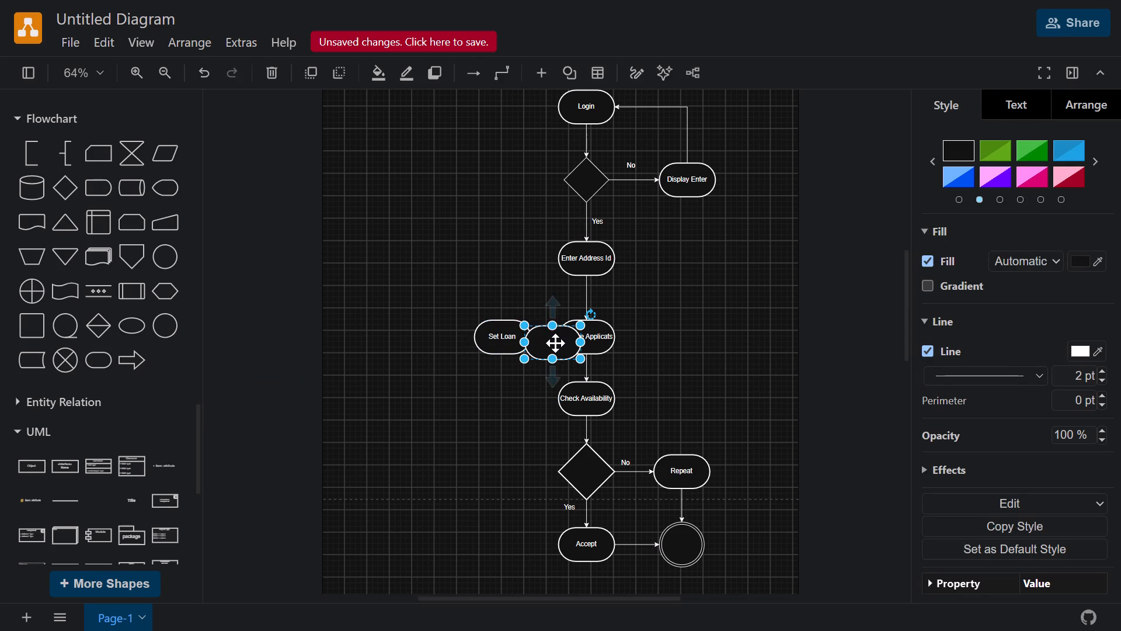
drag(555, 343, 503, 397)
double_click(503, 397)
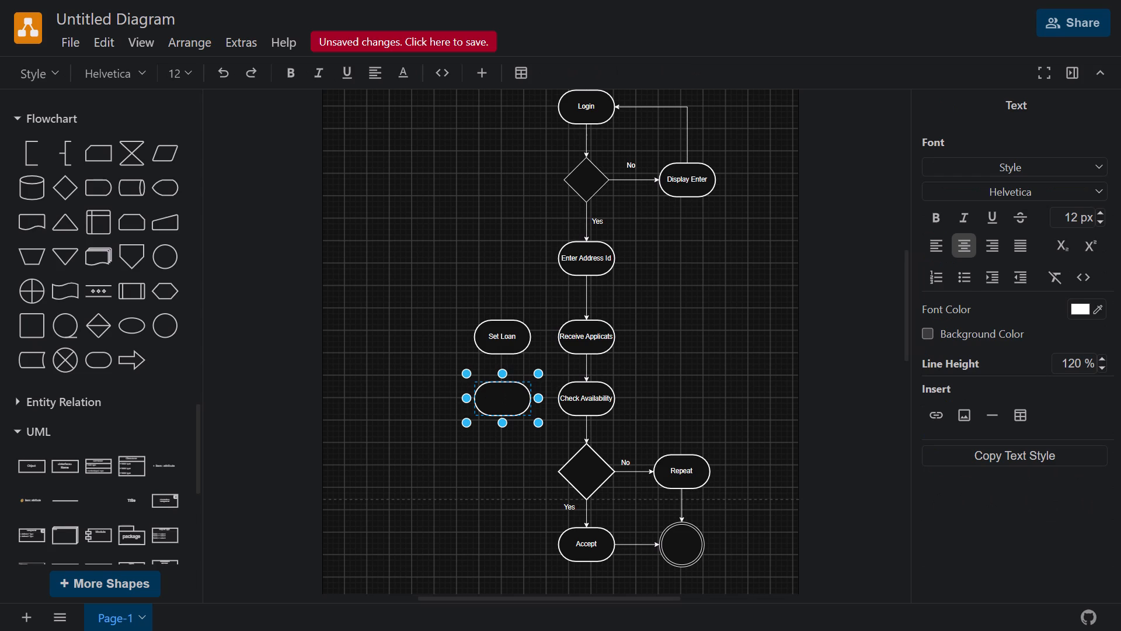
text(Manaya)
key(space)
text(Database)
Add a flowchart terminator shape labelled "Add details" directly below Manaya Database.
click(98, 349)
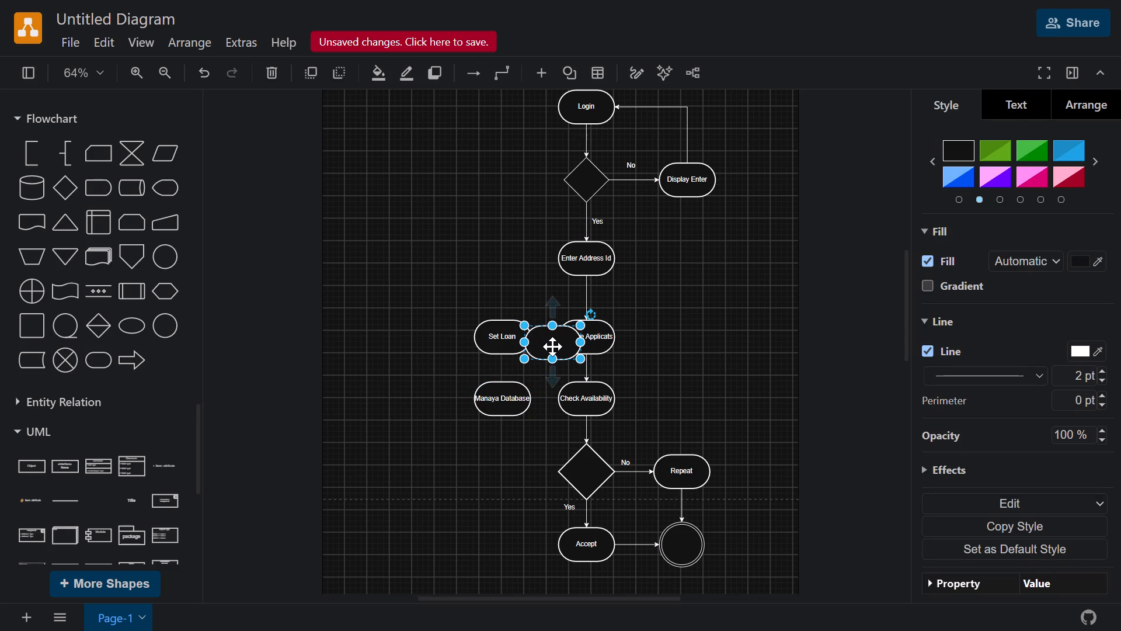
drag(552, 348, 506, 471)
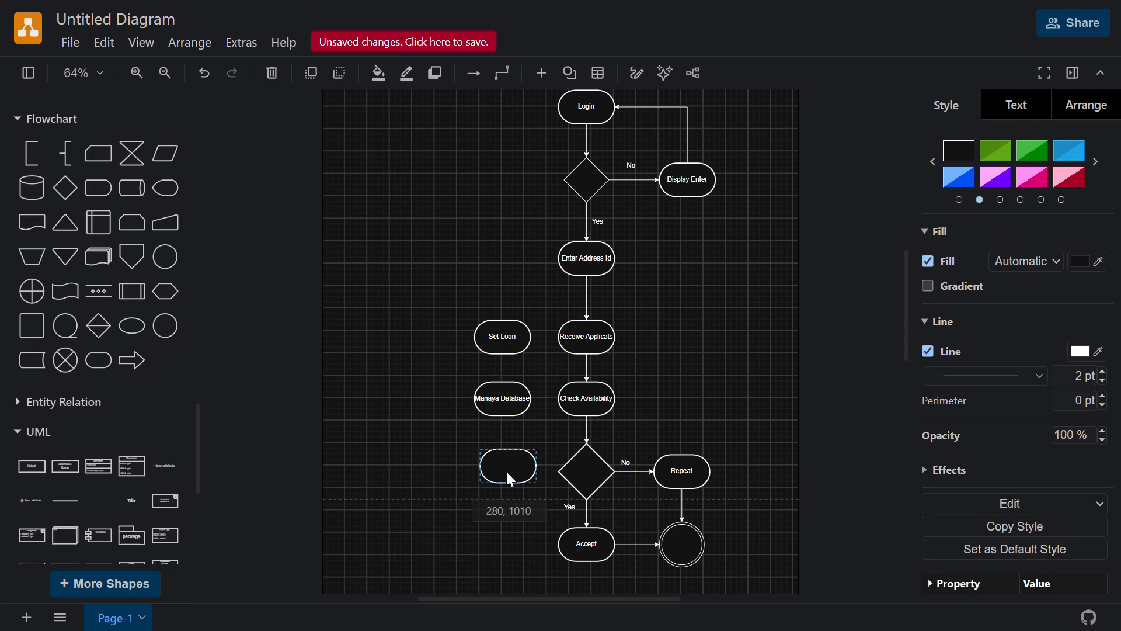
drag(506, 471, 502, 471)
double_click(502, 471)
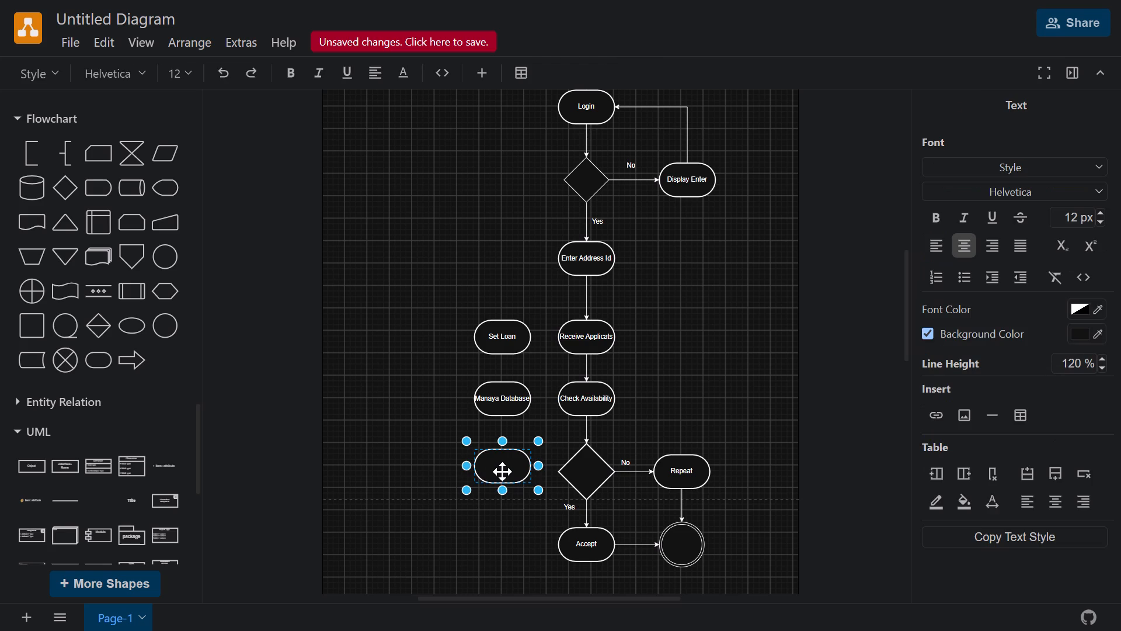
text(Add details)
click(399, 502)
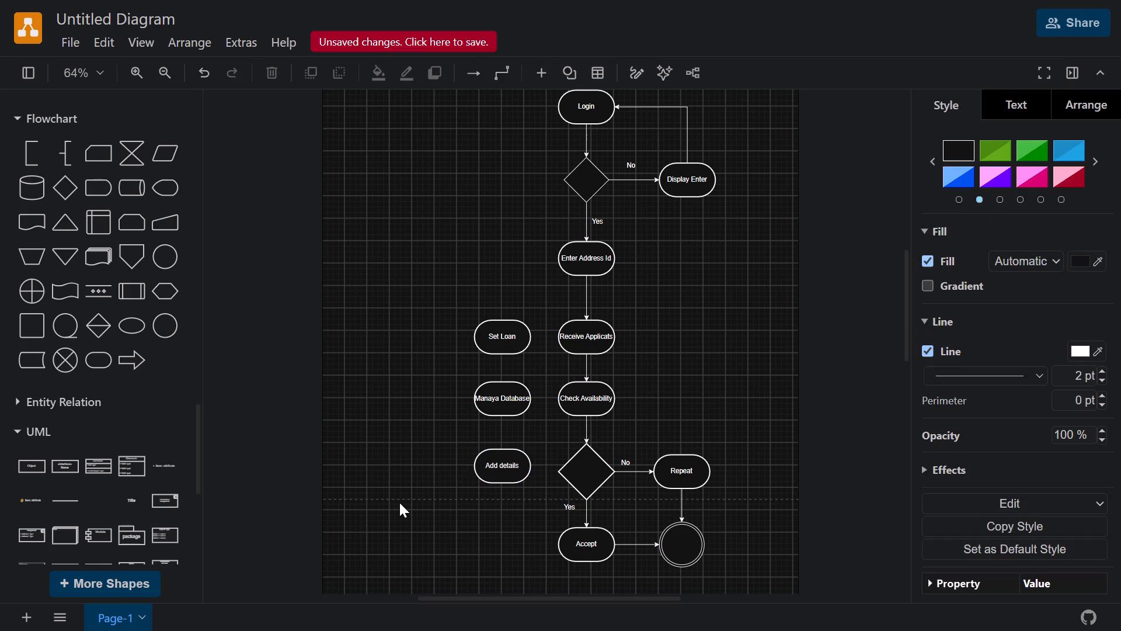
Add a flowchart decision diamond directly below Add details.
scroll(399, 502, down, 1)
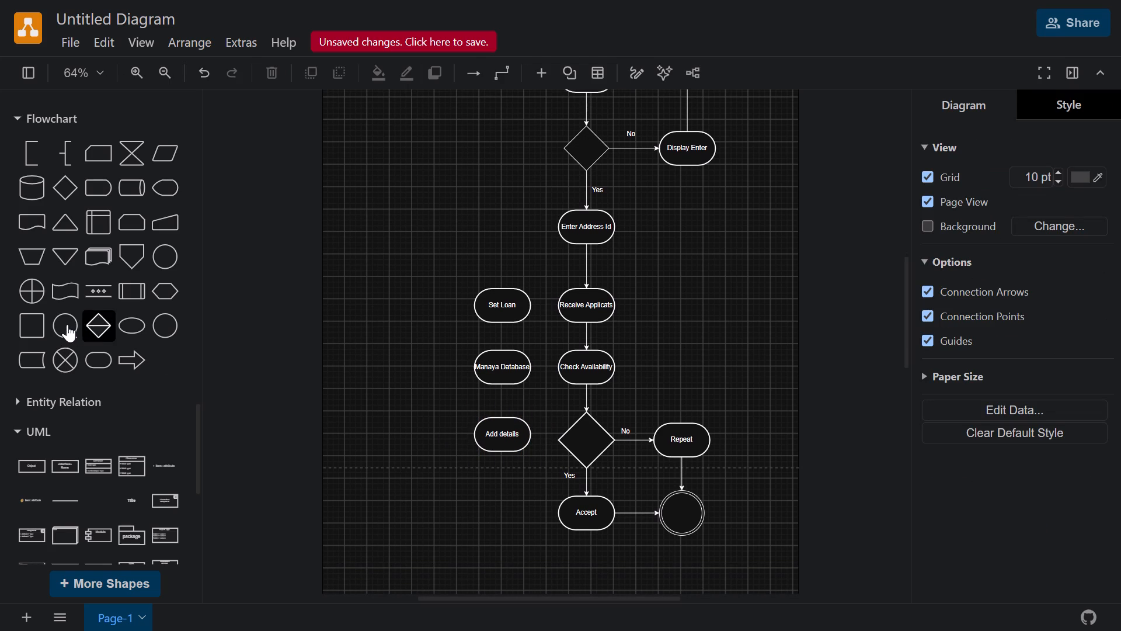
scroll(67, 324, up, 3)
scroll(67, 324, down, 1)
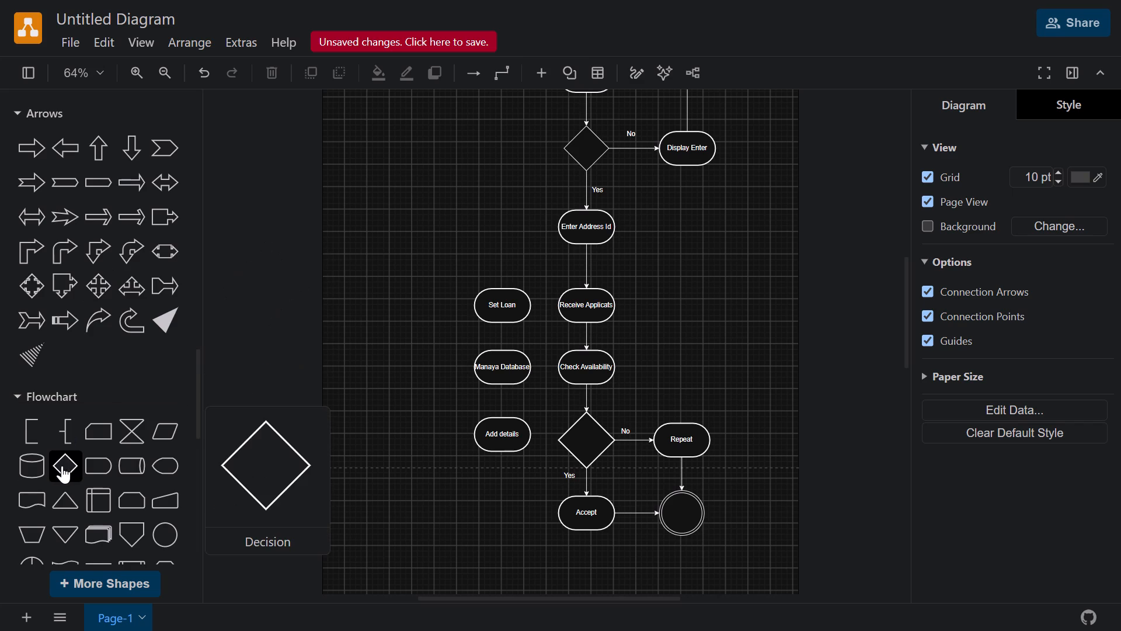
click(62, 466)
drag(556, 342, 503, 502)
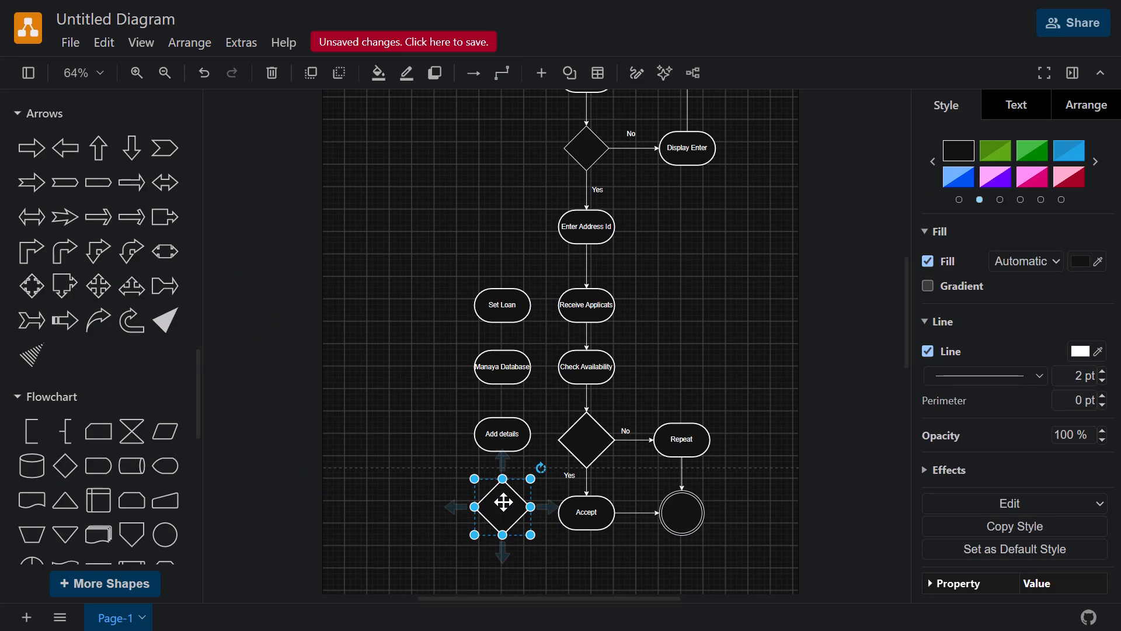
Add a flowchart terminator shape labelled "Display" below the decision diamond under Add details.
scroll(423, 506, down, 1)
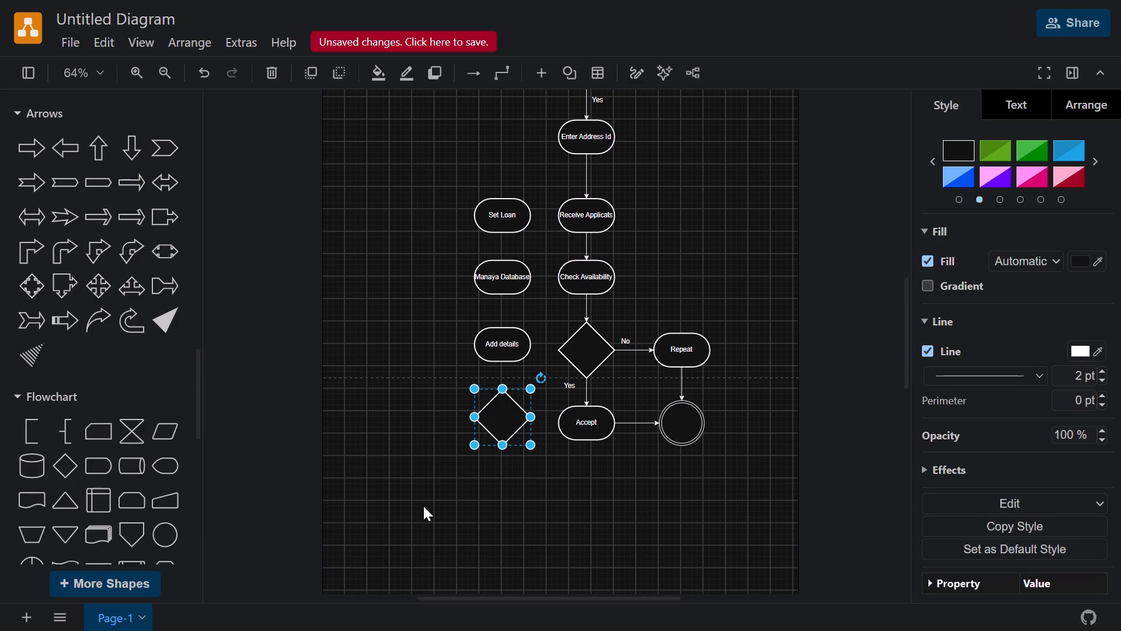
scroll(25, 334, up, 5)
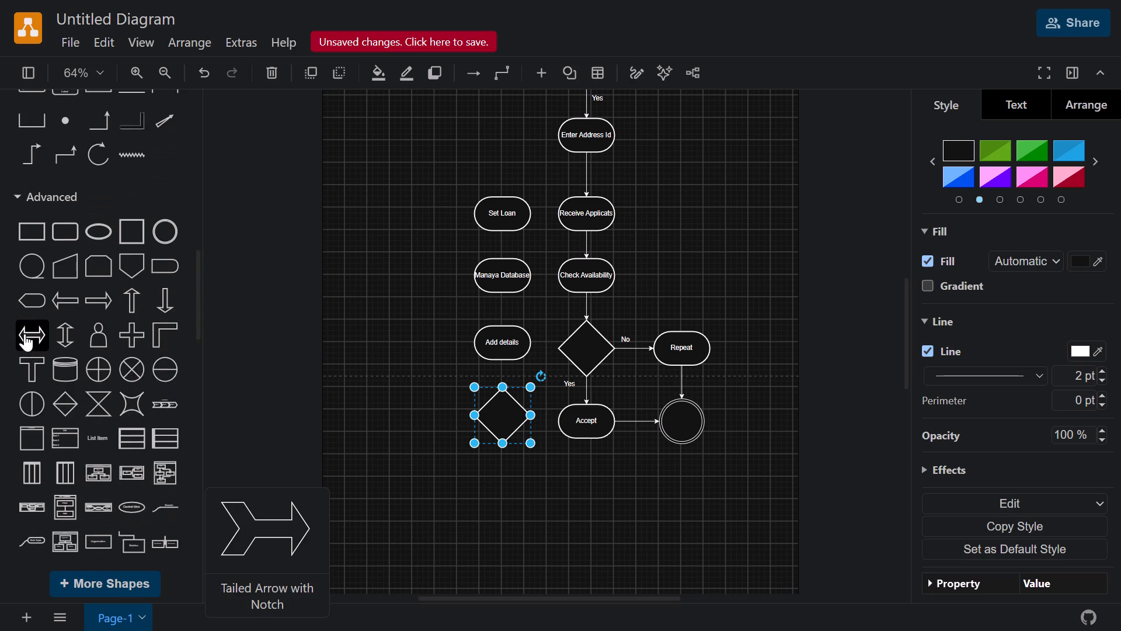
scroll(25, 334, up, 12)
scroll(25, 334, down, 2)
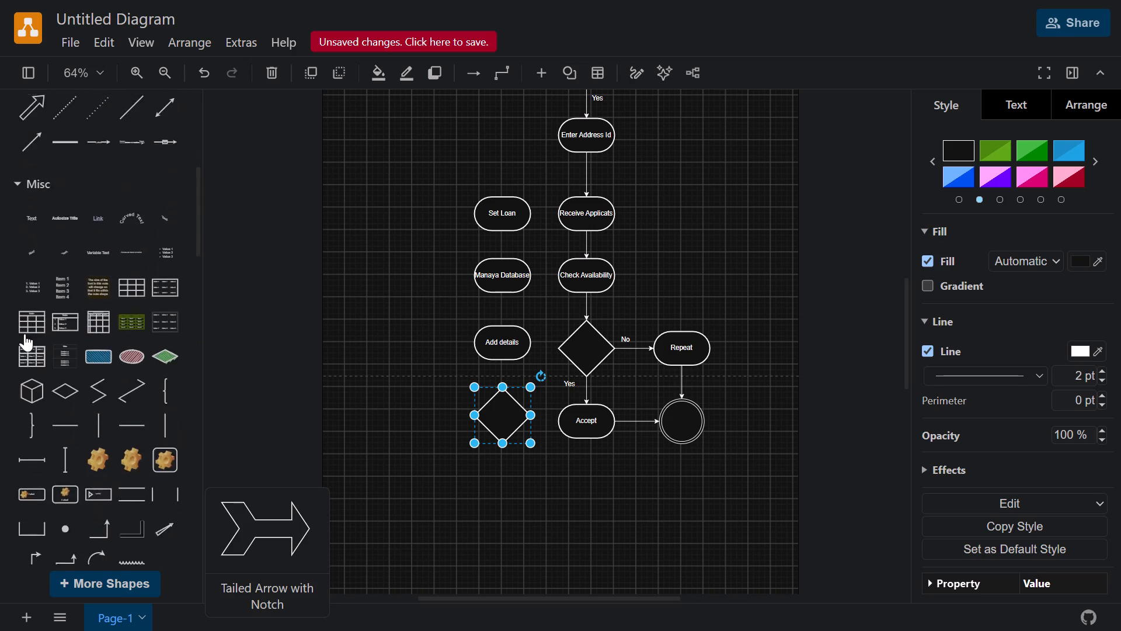
scroll(25, 334, down, 3)
scroll(34, 299, up, 2)
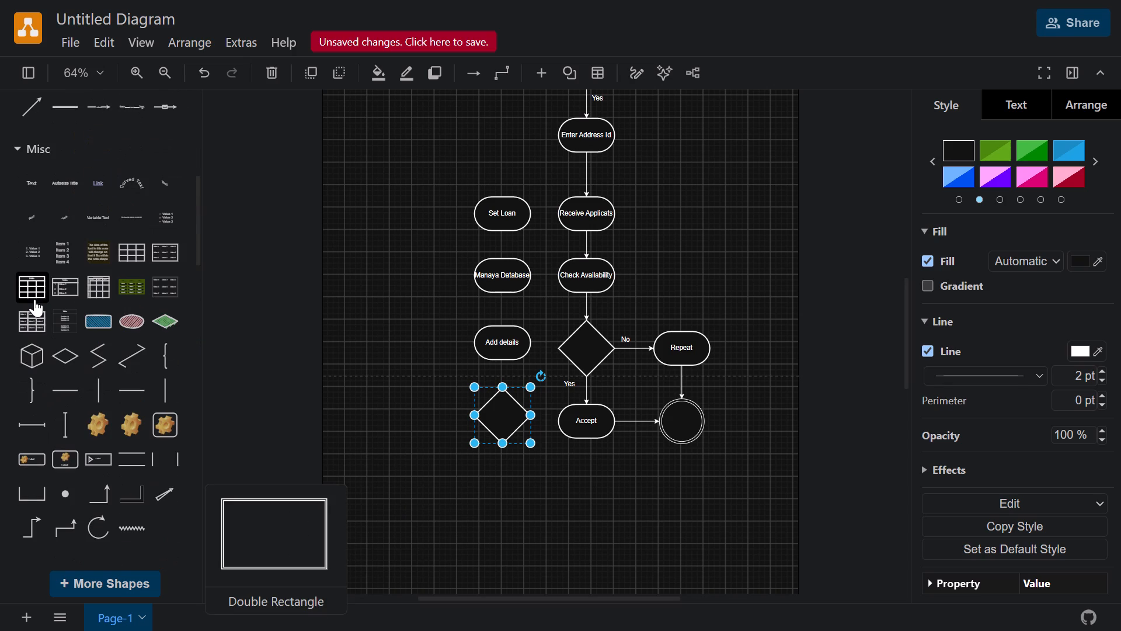
double_click(509, 477)
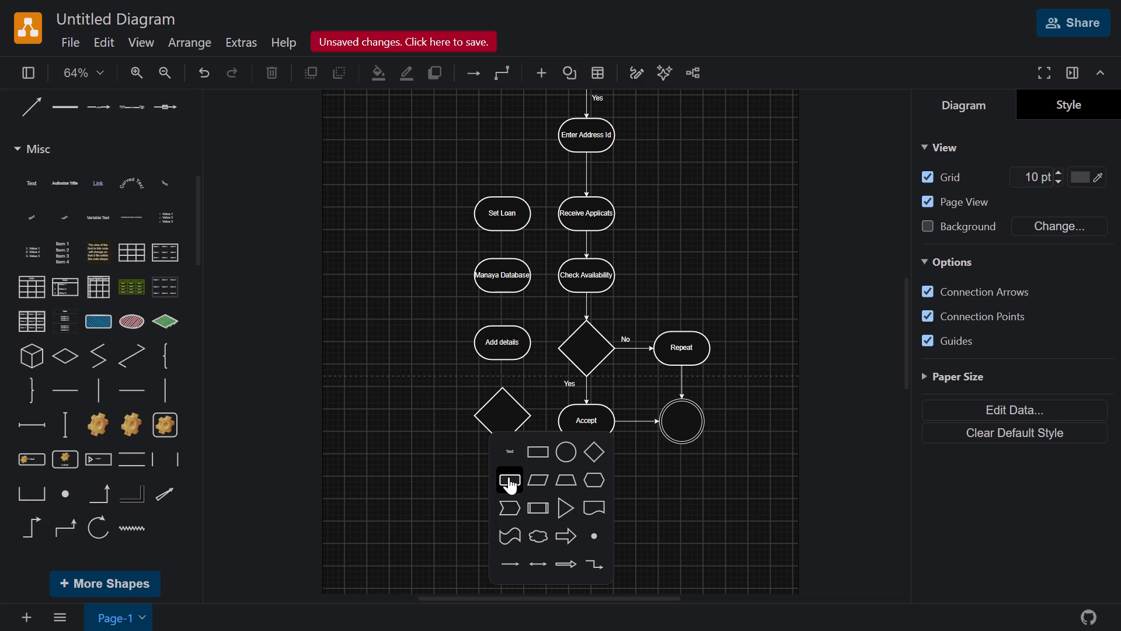
scroll(32, 438, down, 2)
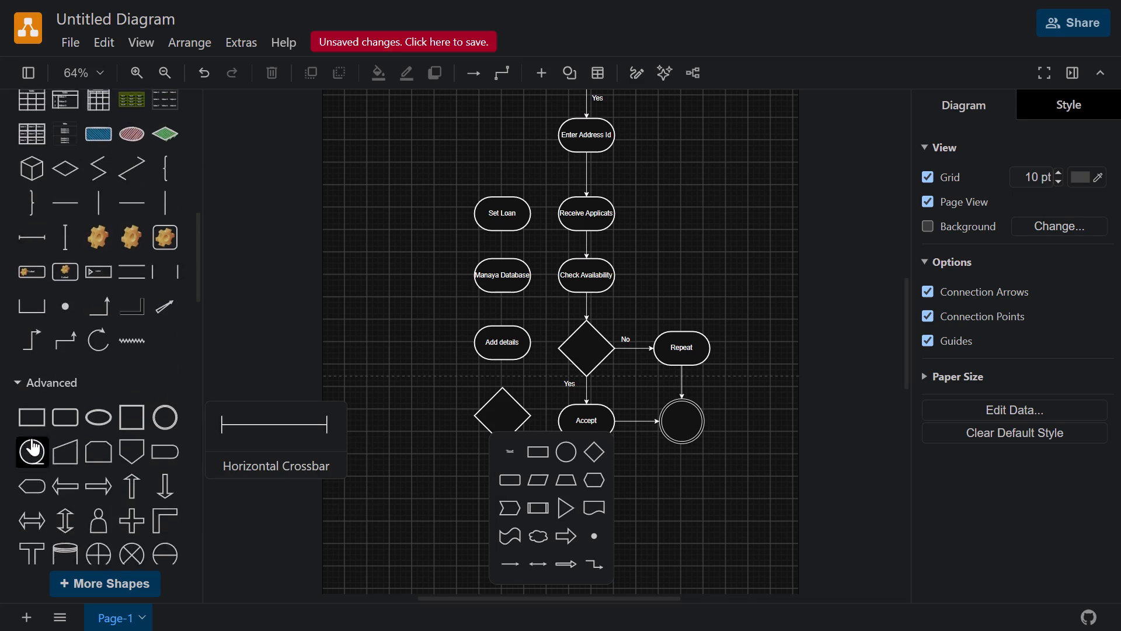
scroll(32, 438, down, 5)
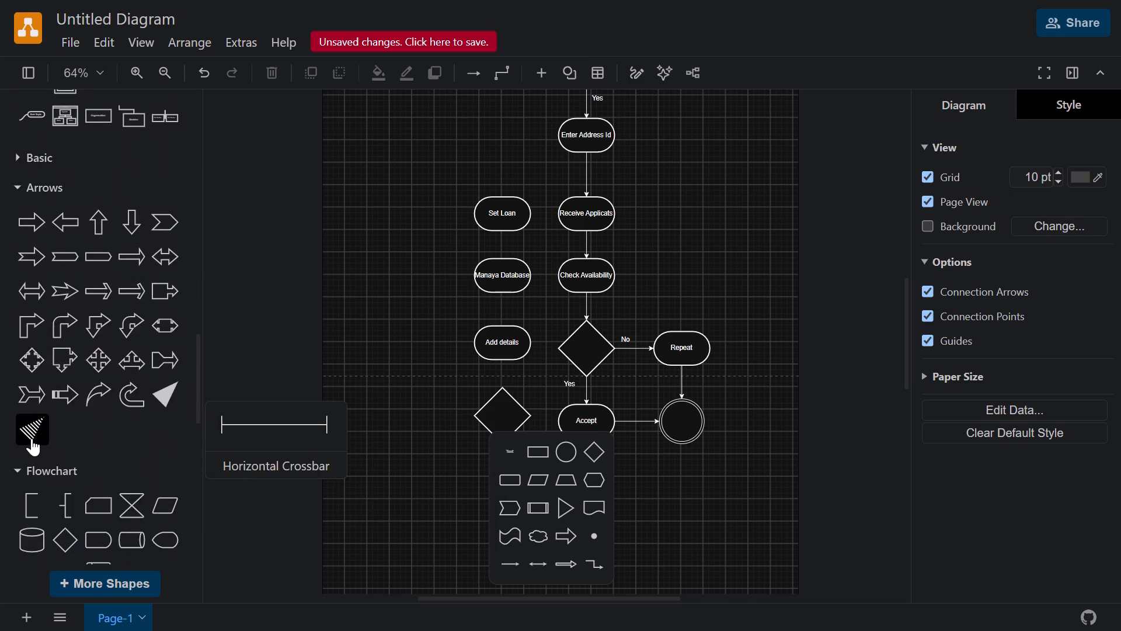
scroll(32, 438, down, 2)
click(103, 443)
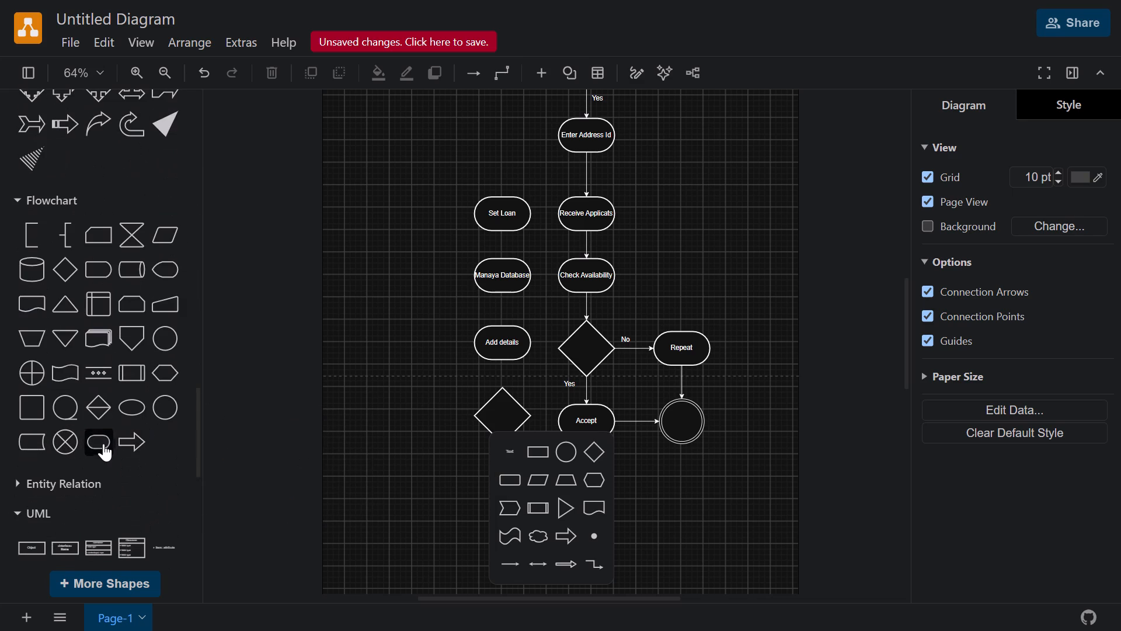
drag(559, 339, 624, 435)
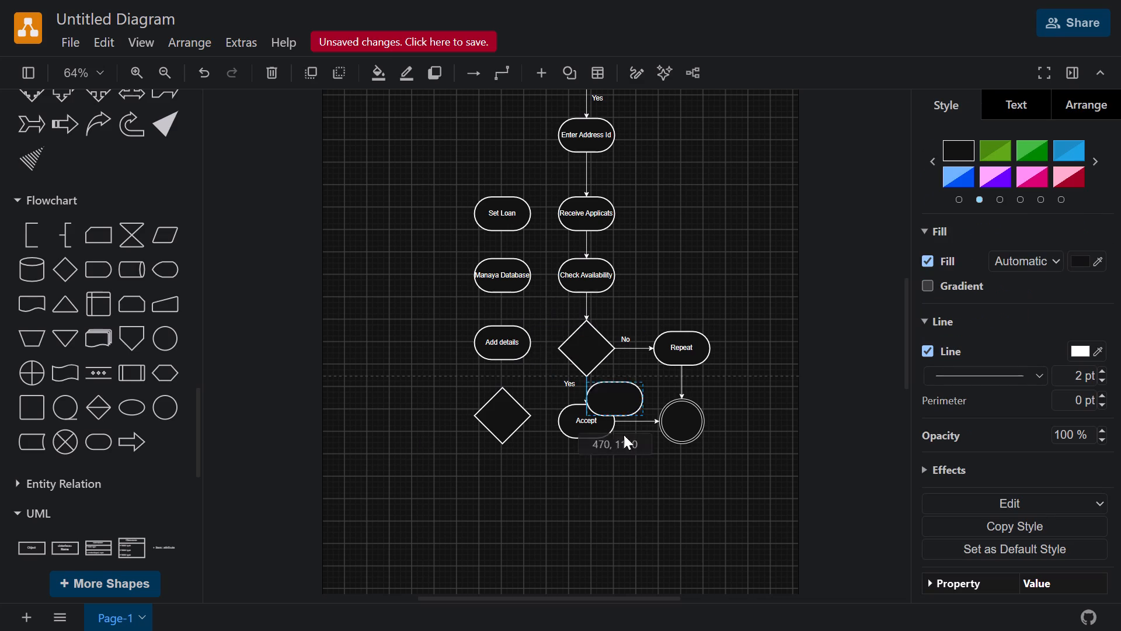
drag(624, 435, 506, 484)
double_click(506, 484)
text(Display)
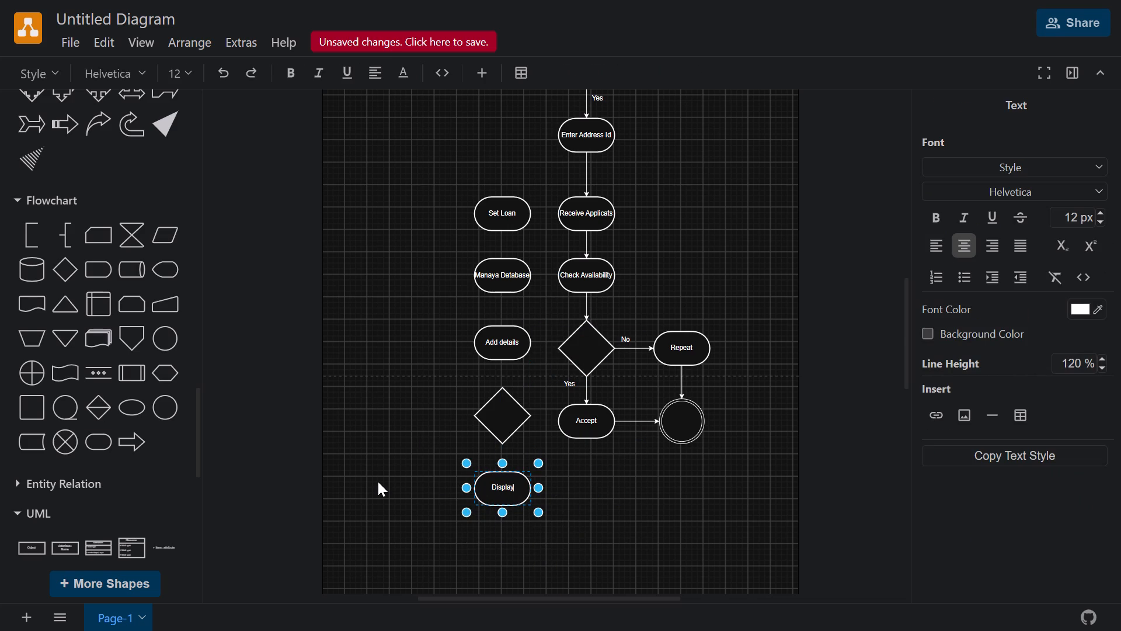
click(378, 481)
Add a double-outlined circle end node centred below Display.
scroll(378, 481, down, 1)
scroll(128, 337, up, 5)
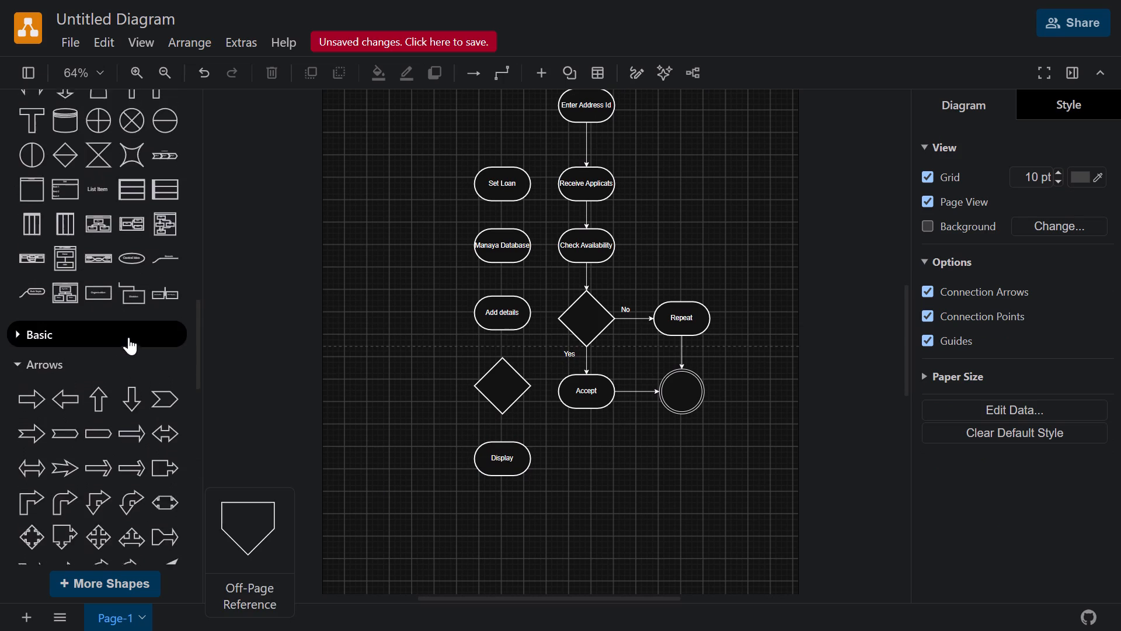
scroll(128, 337, up, 3)
click(166, 443)
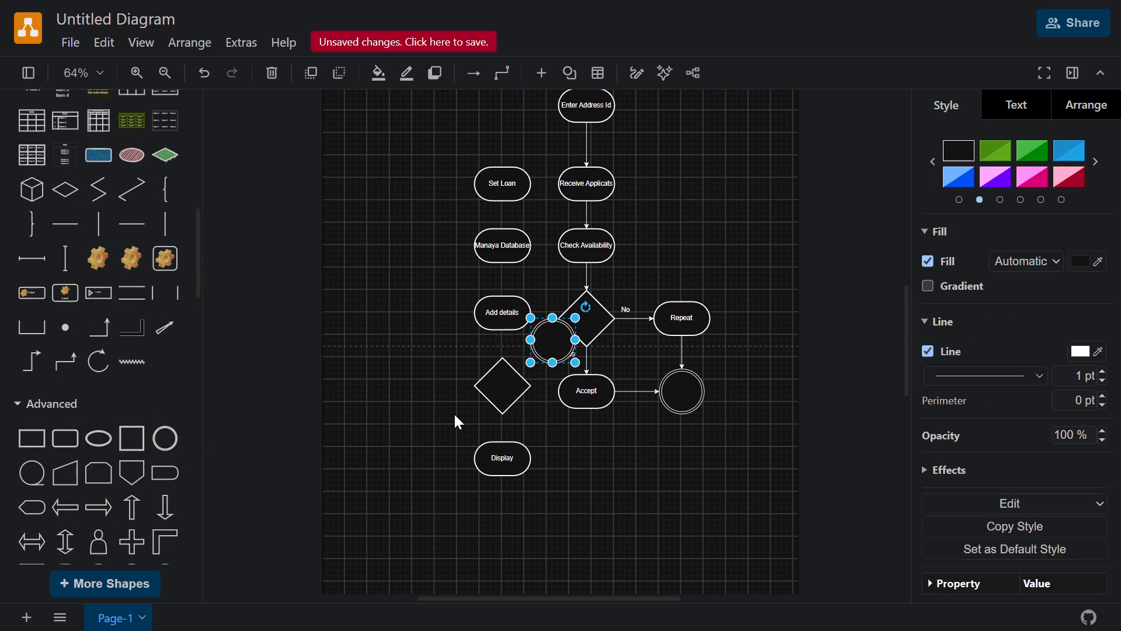
drag(552, 348, 496, 528)
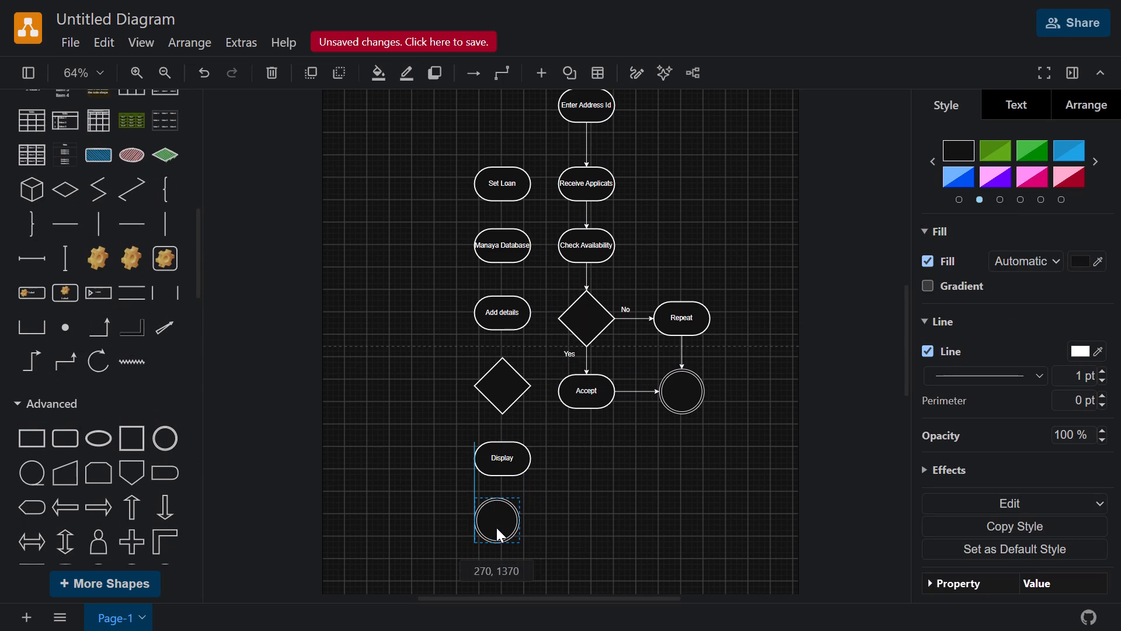
drag(496, 528, 500, 533)
click(500, 533)
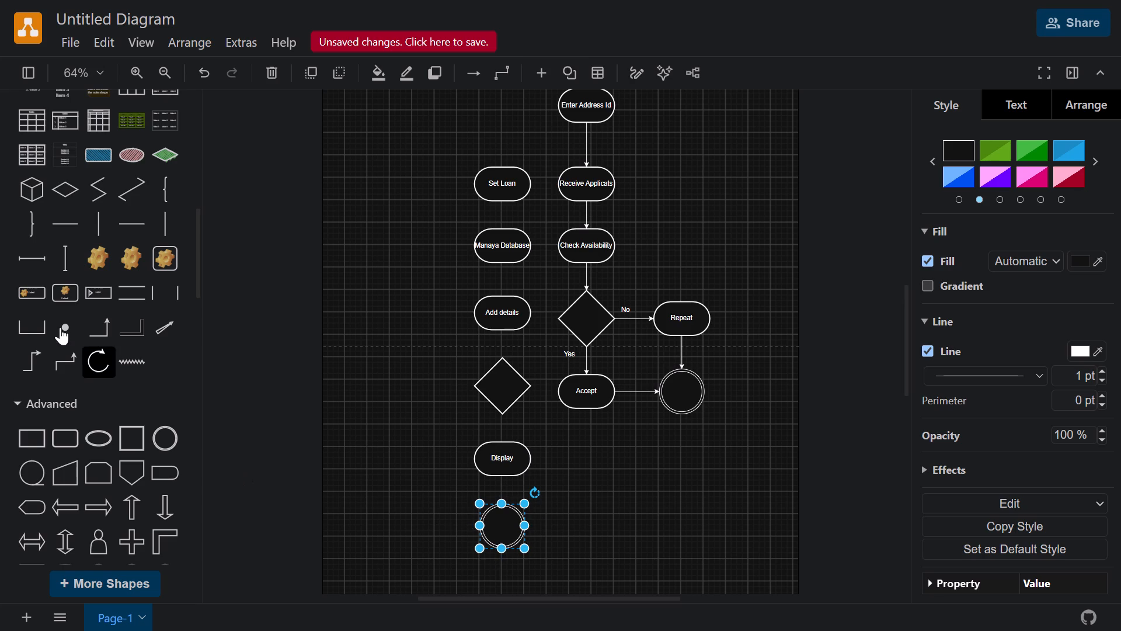
Connect the bottom of Set Loan to the top of Manaya Database with a straight directional arrow.
scroll(60, 327, up, 11)
scroll(60, 327, down, 1)
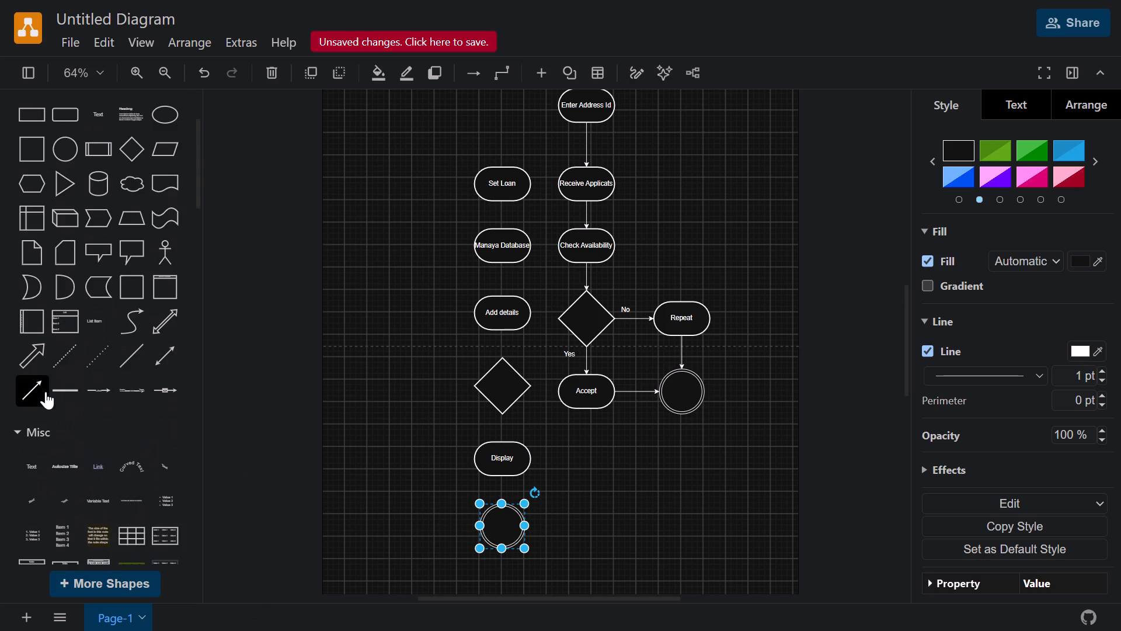
click(41, 396)
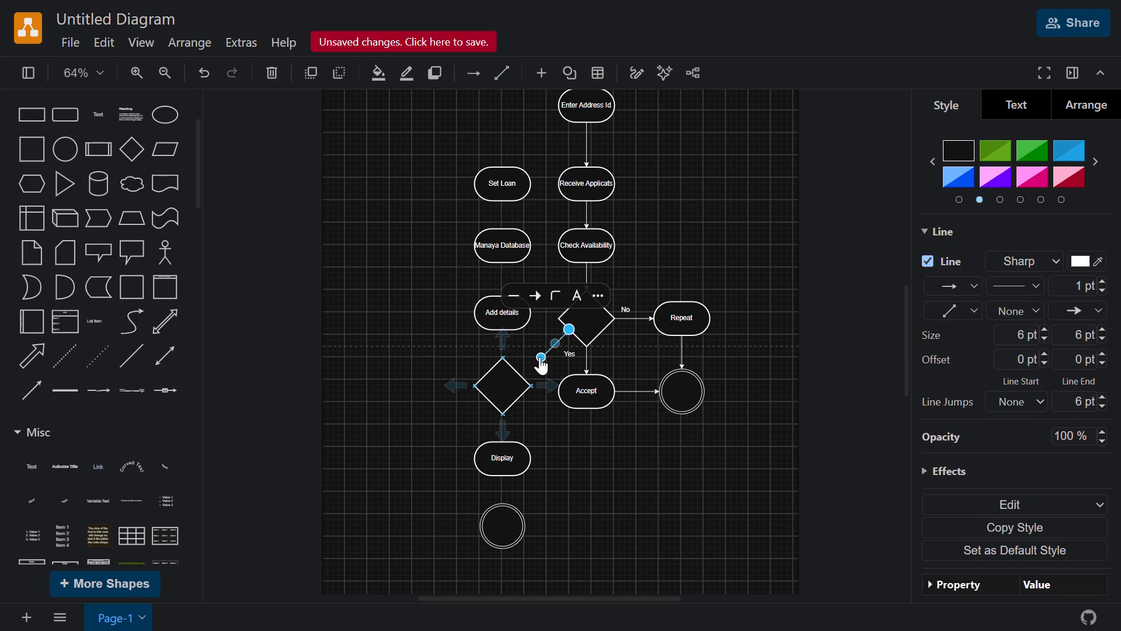
drag(539, 357, 500, 200)
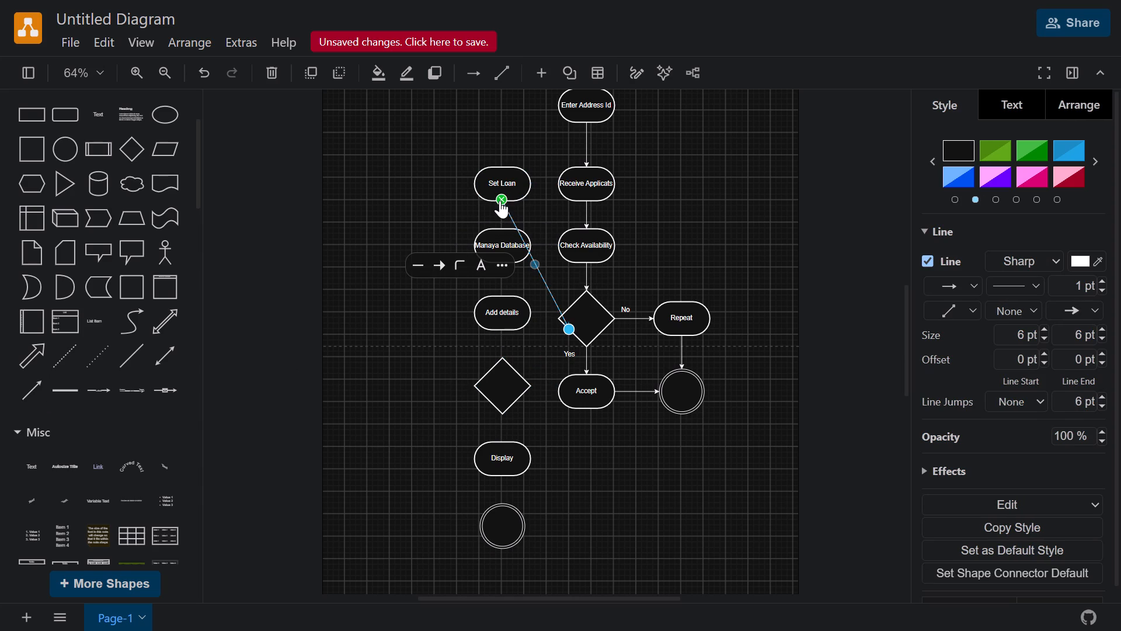
drag(572, 328, 488, 244)
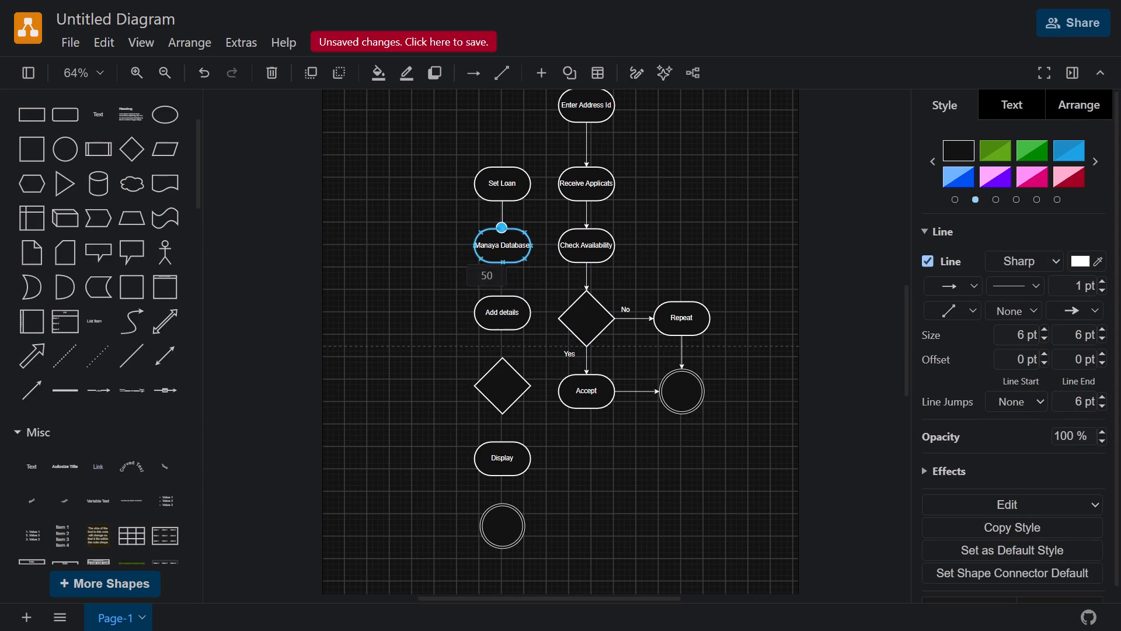
drag(488, 244, 501, 233)
click(370, 363)
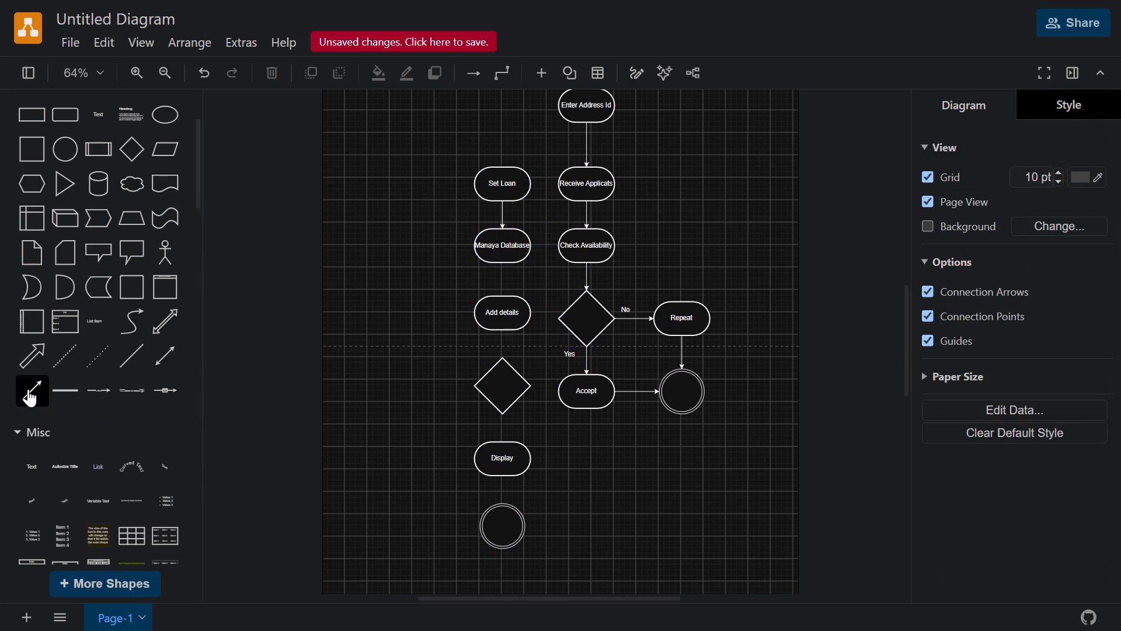
Connect the bottom of Manaya Database to the top of Add details with a straight directional arrow.
click(28, 389)
drag(543, 359, 490, 266)
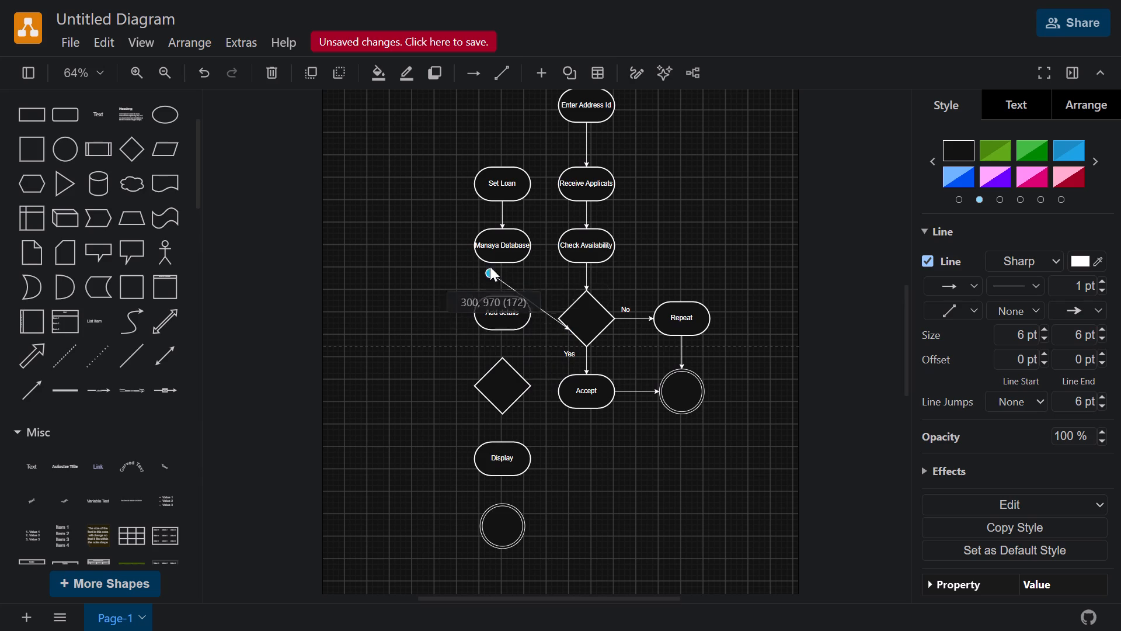
drag(490, 266, 509, 283)
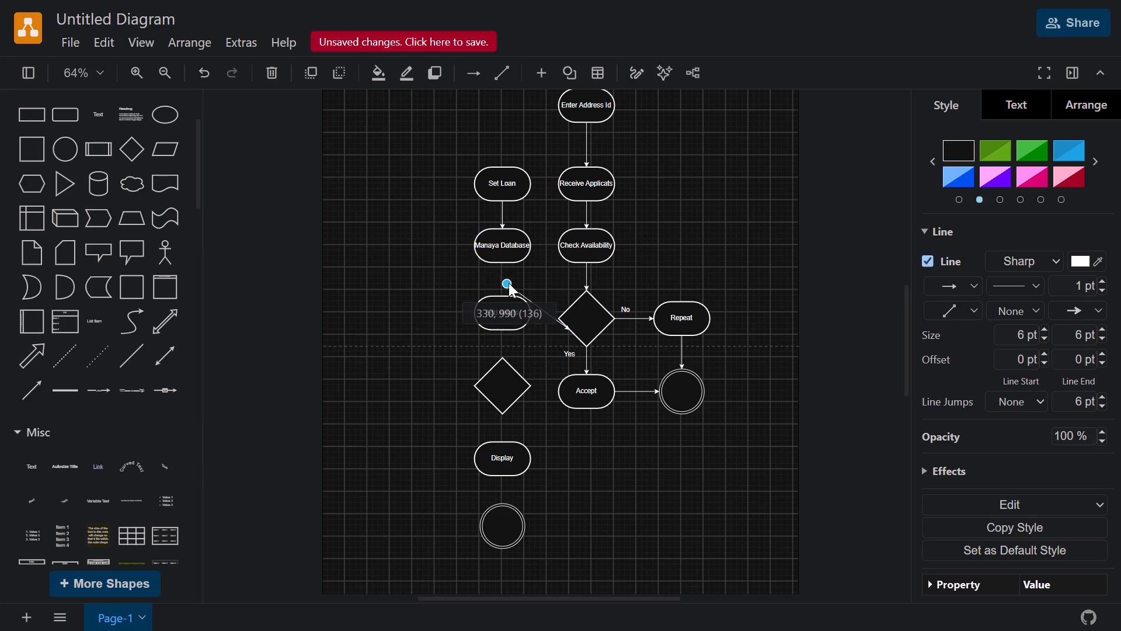
drag(509, 283, 502, 262)
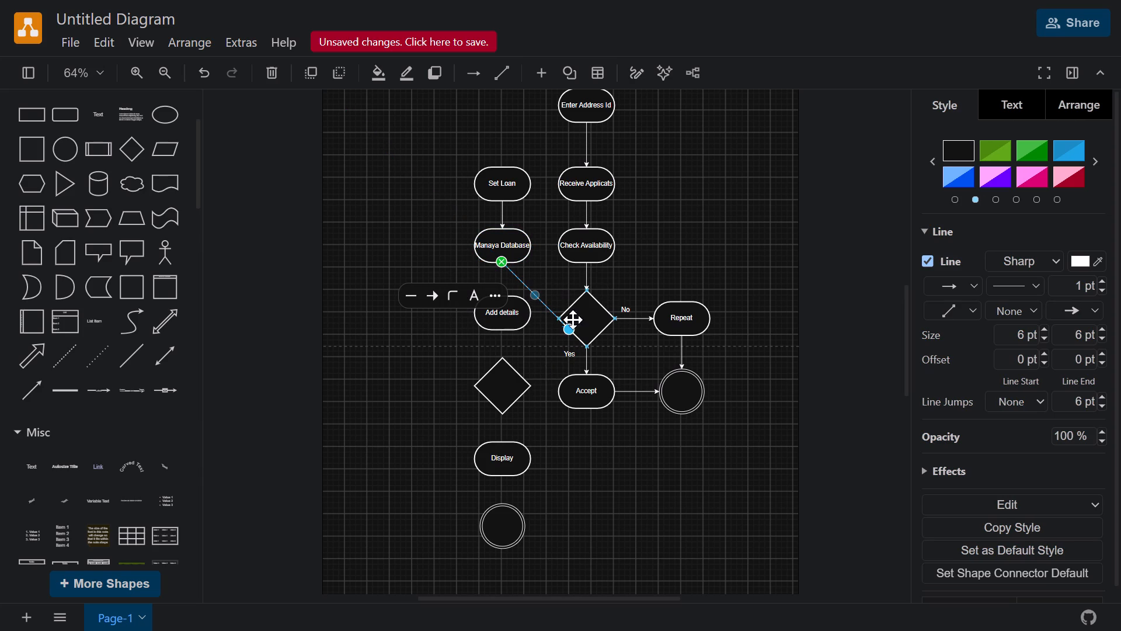
drag(565, 327, 507, 311)
click(403, 410)
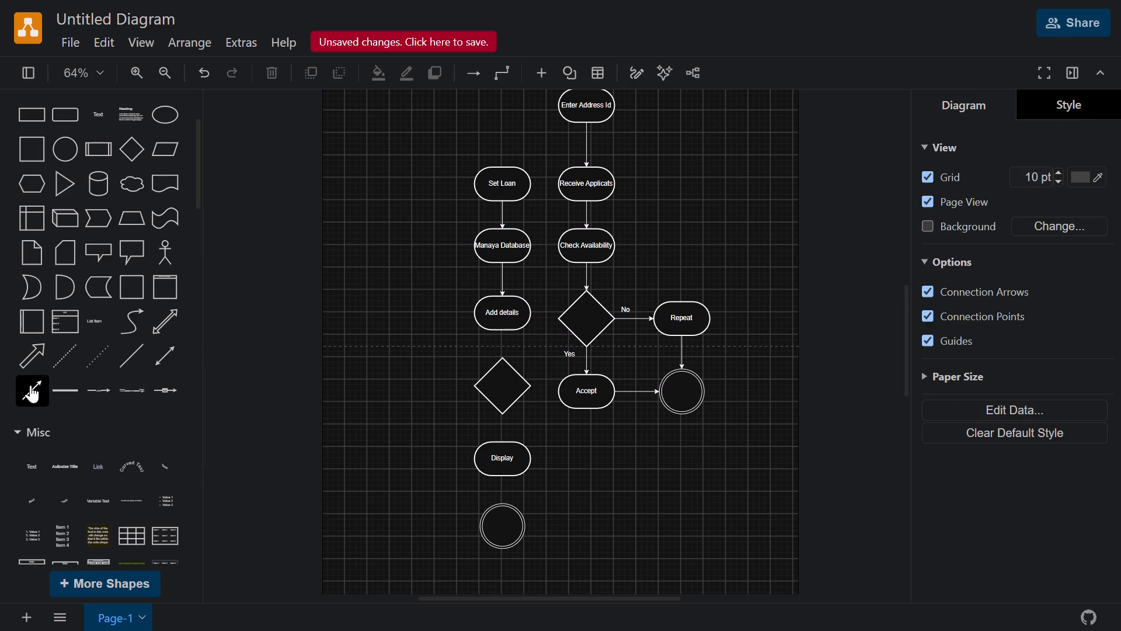
Connect the bottom of Add details to the top of the decision diamond below it with a straight directional arrow.
click(30, 385)
drag(540, 357, 502, 325)
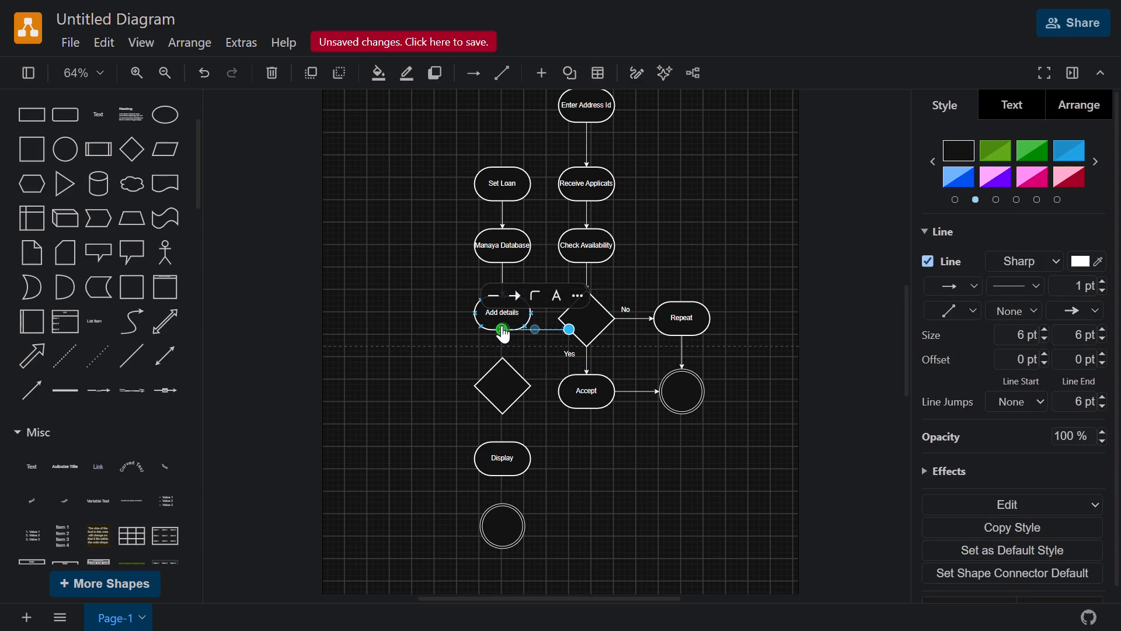
drag(566, 327, 566, 332)
drag(566, 332, 486, 366)
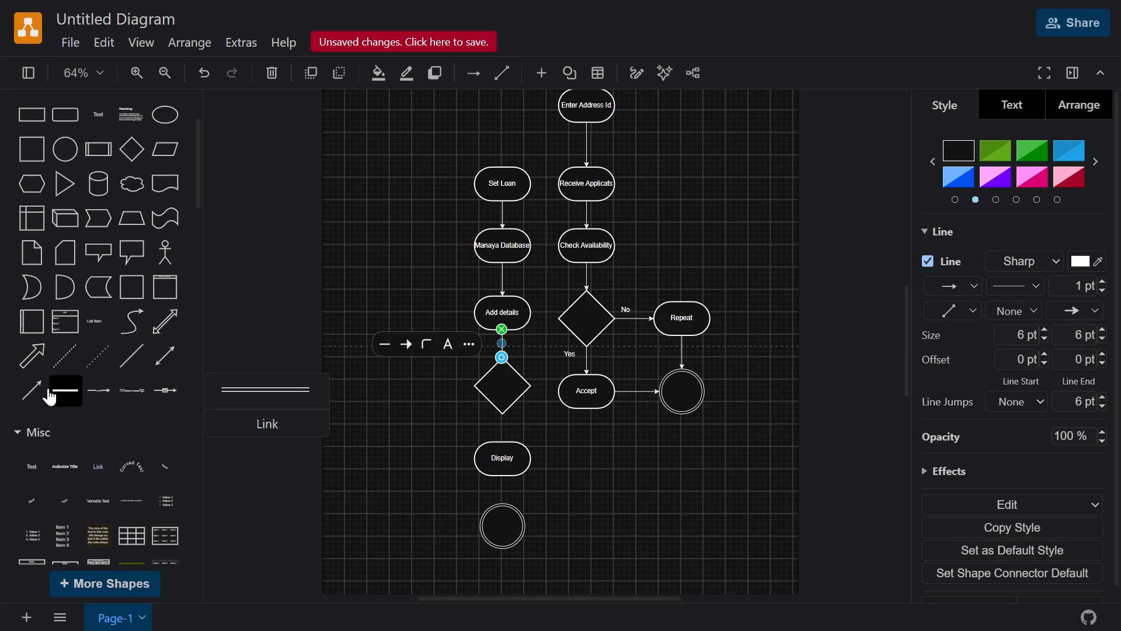
Connect the right corner of the decision diamond back to the right side of Add details with a directional arrow bent at right angles.
click(27, 388)
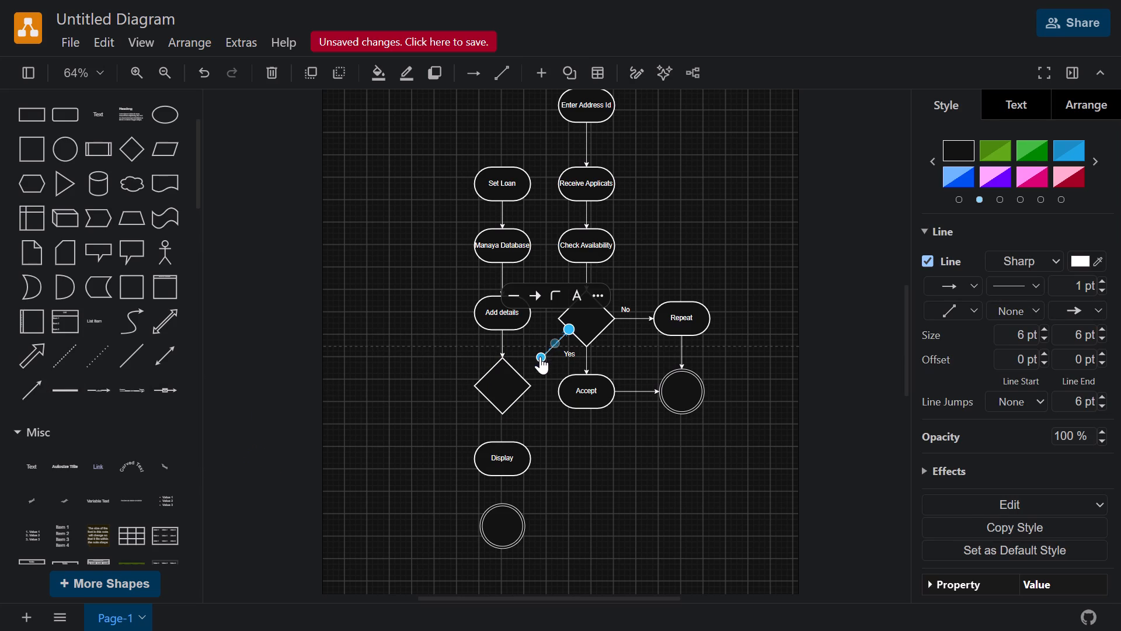
drag(539, 357, 532, 389)
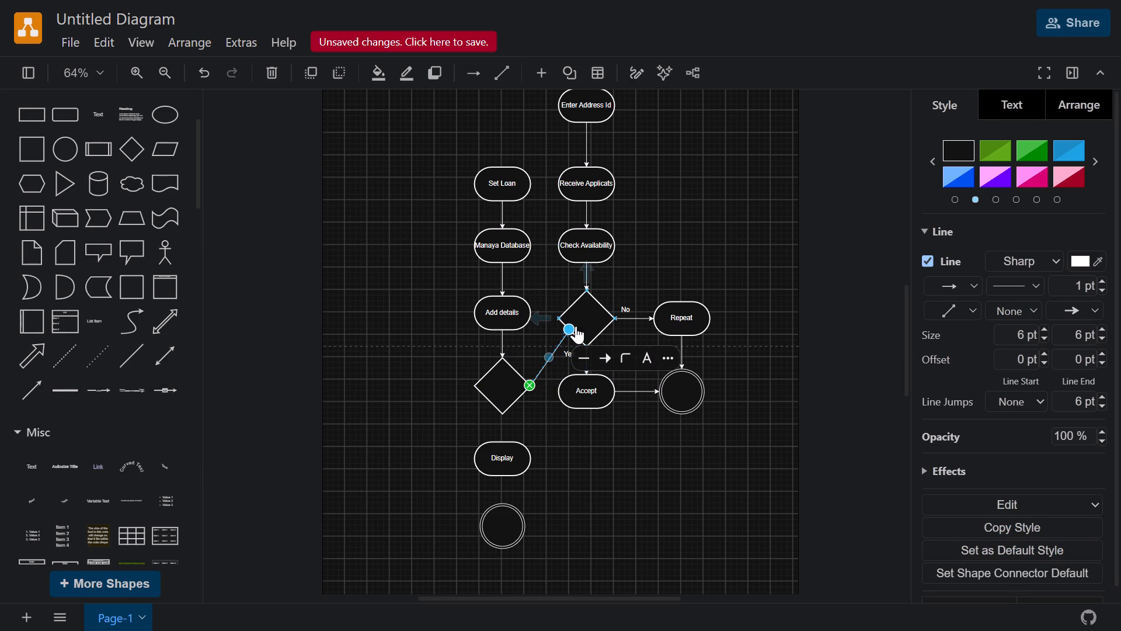
drag(568, 327, 532, 312)
drag(528, 352, 541, 325)
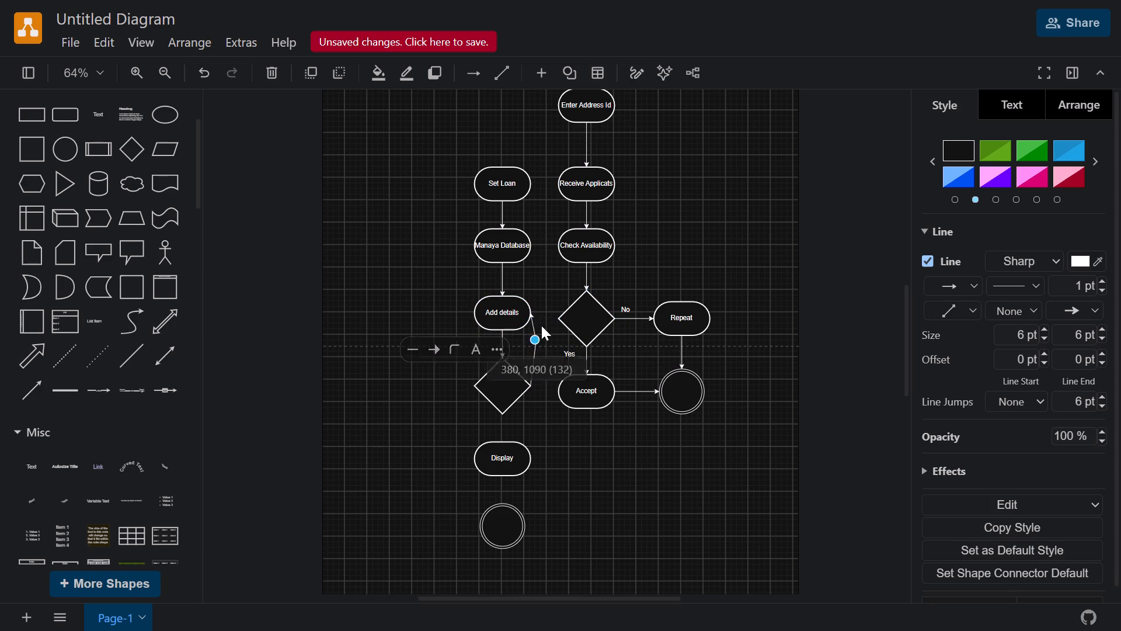
drag(541, 325, 546, 314)
drag(539, 346, 544, 387)
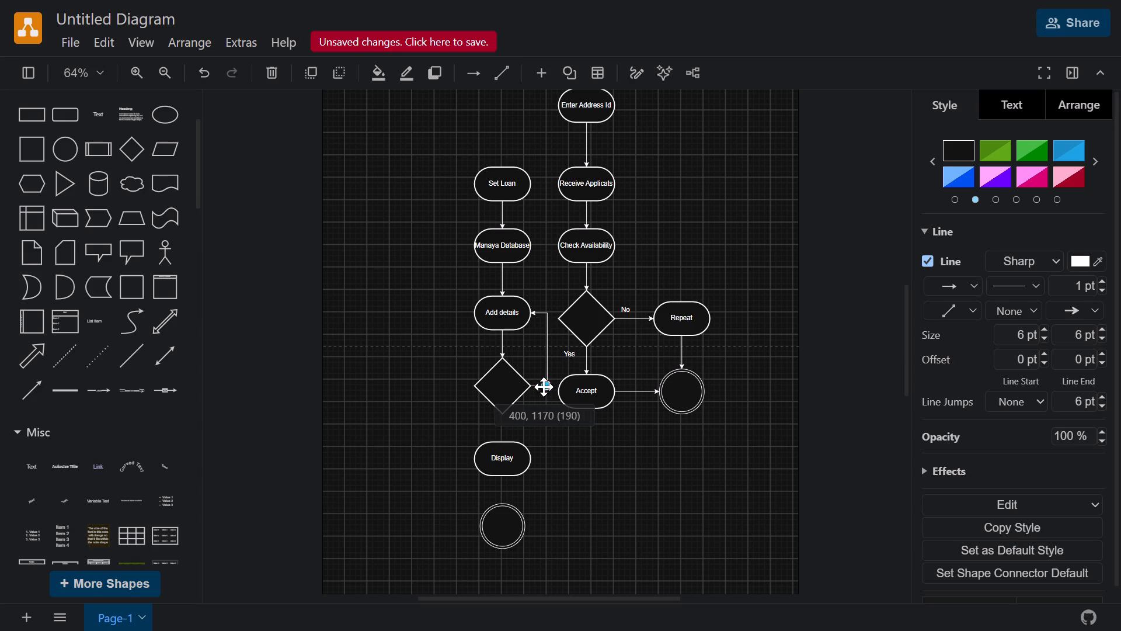
drag(544, 387, 545, 386)
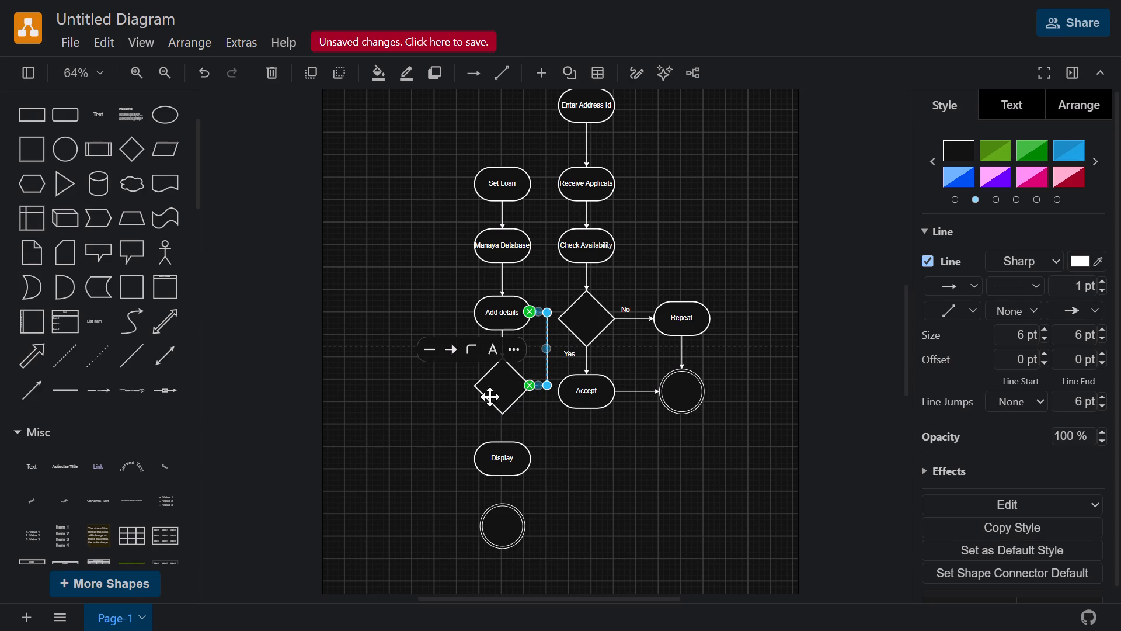
click(382, 407)
Connect the bottom of the decision diamond under Add details to the top of Display with a straight directional arrow.
scroll(382, 407, down, 1)
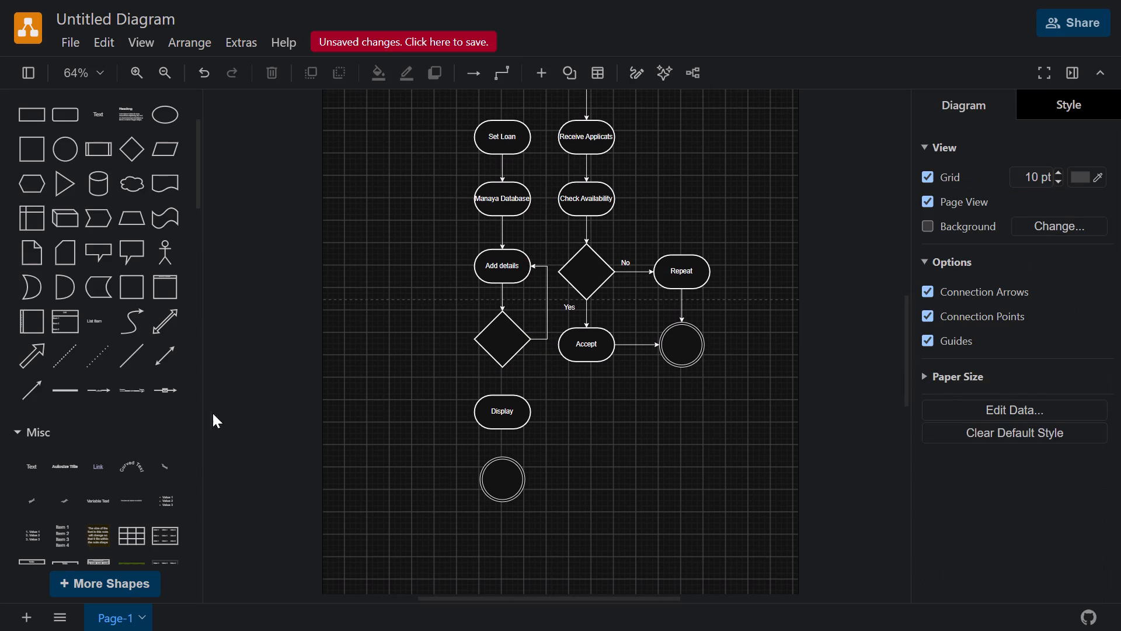
click(39, 396)
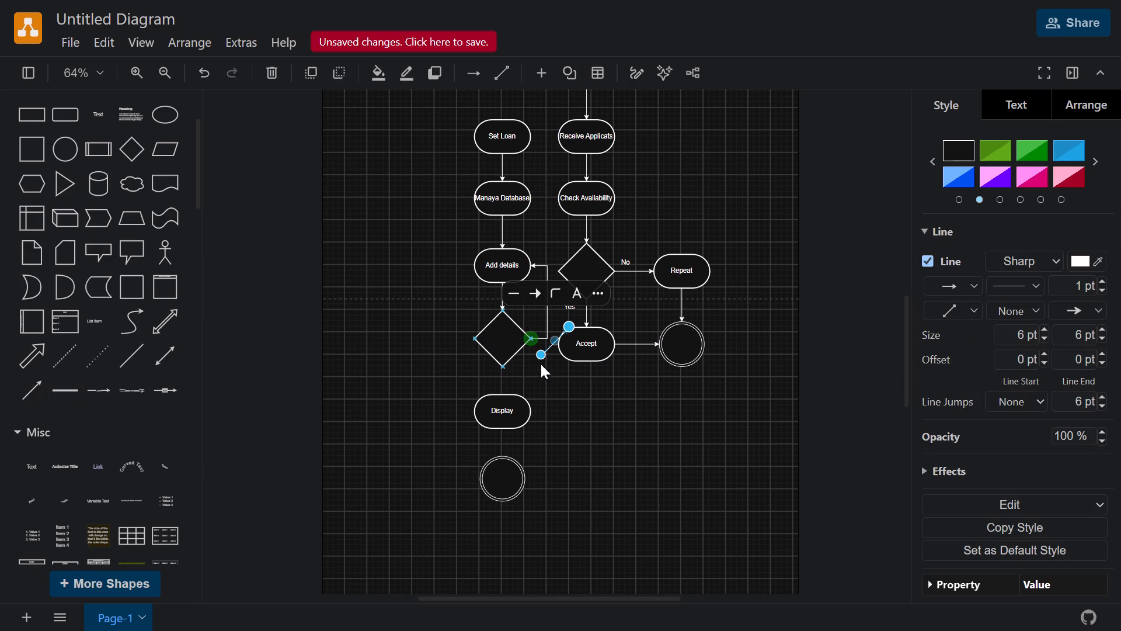
drag(541, 355, 499, 367)
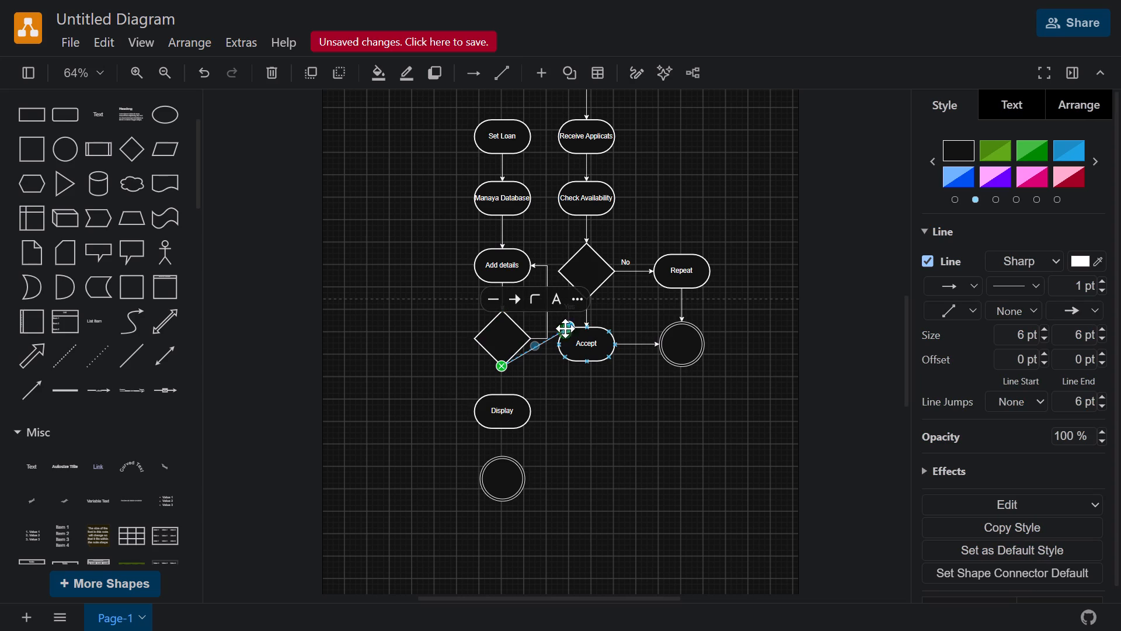
drag(570, 325, 512, 422)
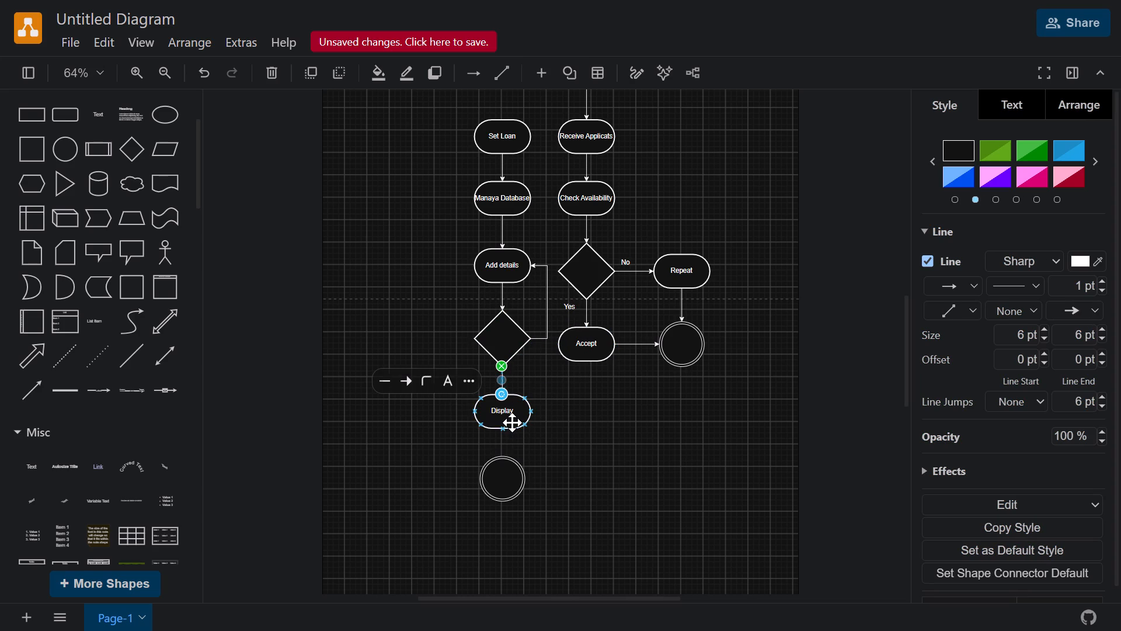
click(419, 502)
Add a "Yes" text label beside the arrow from the decision diamond to Display.
double_click(511, 379)
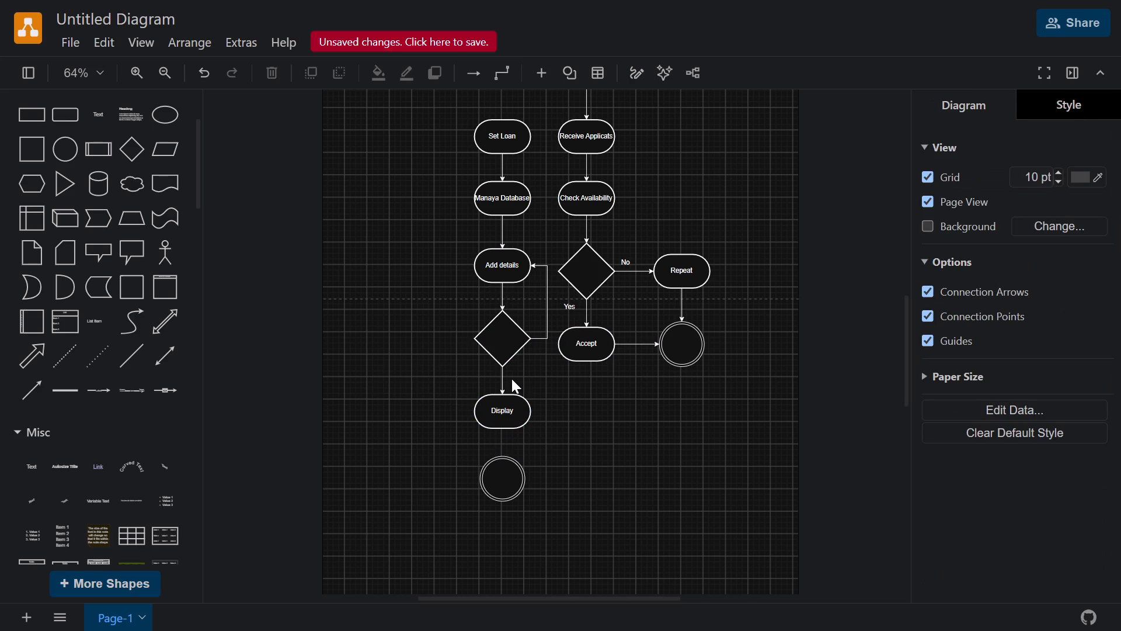
click(507, 375)
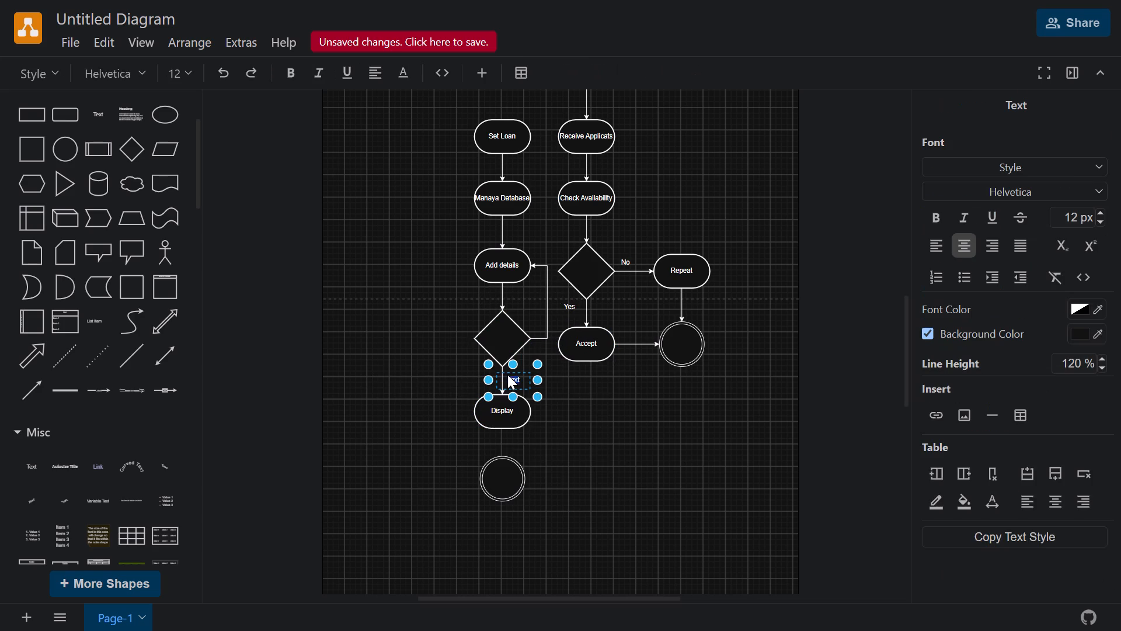
key(BackSpace)
text(Yes)
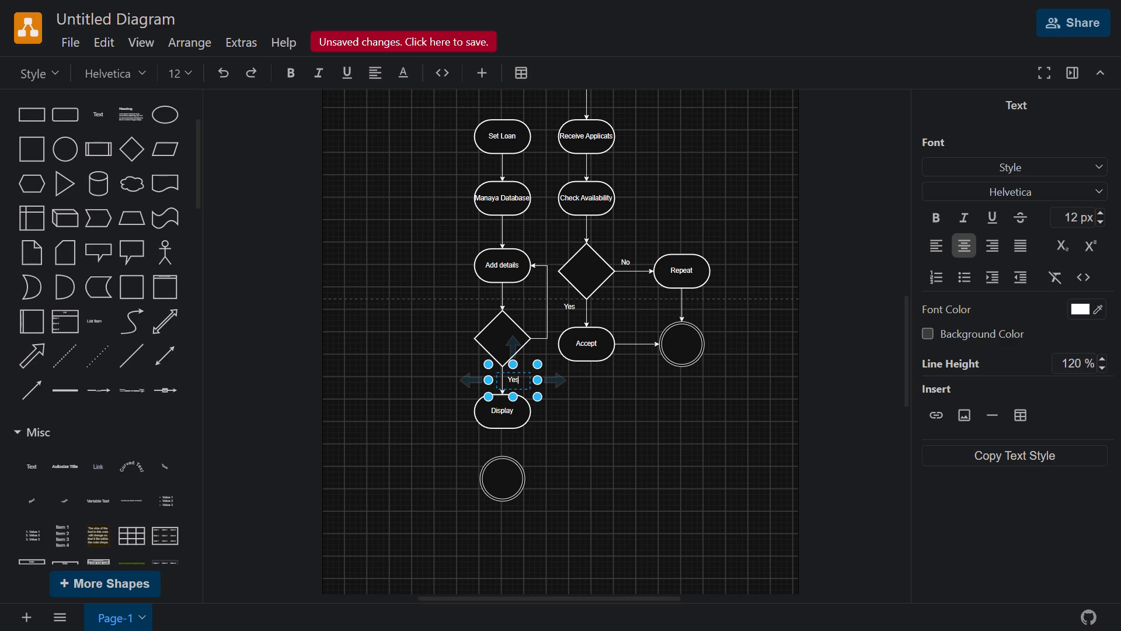
Connect the bottom of Display to the top of the double-outlined end circle with a straight directional arrow.
click(26, 390)
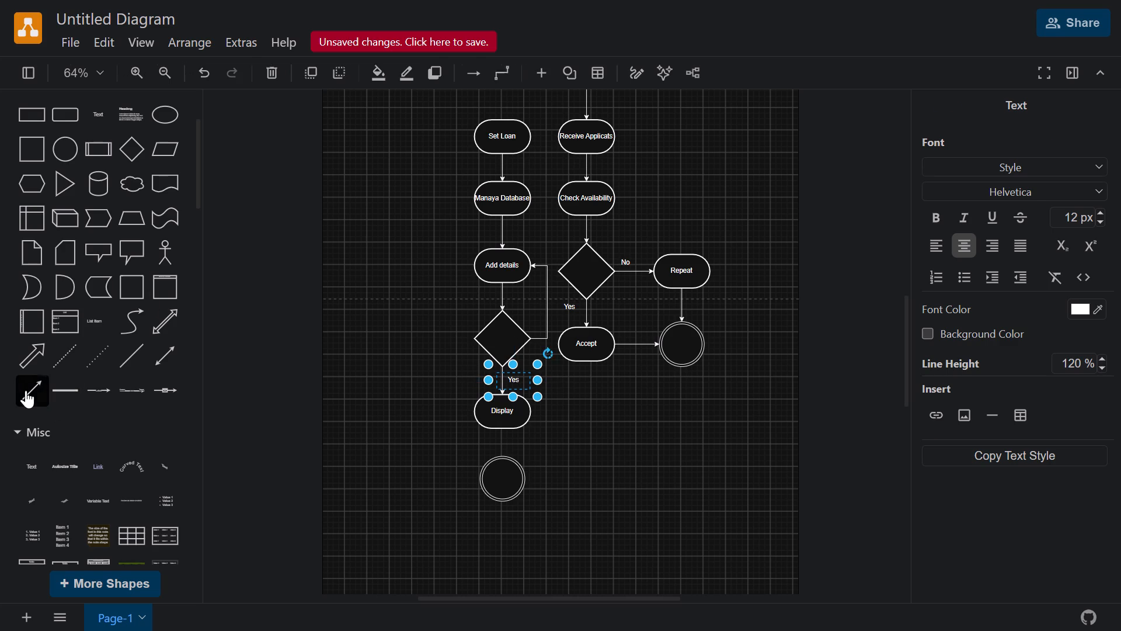
drag(543, 356, 520, 442)
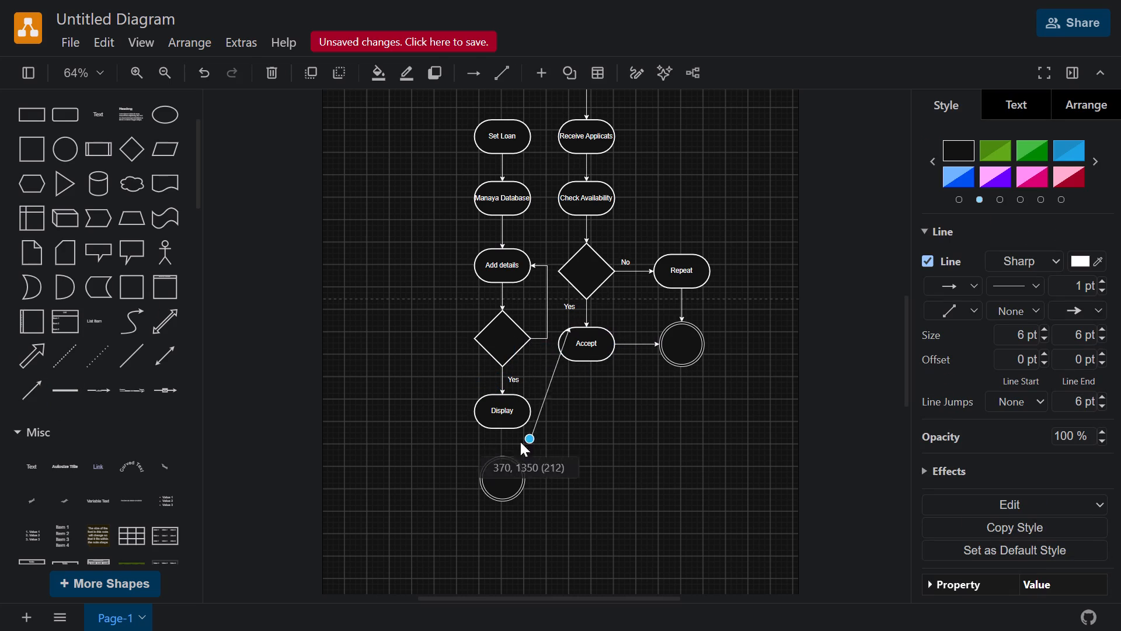
drag(520, 442, 503, 427)
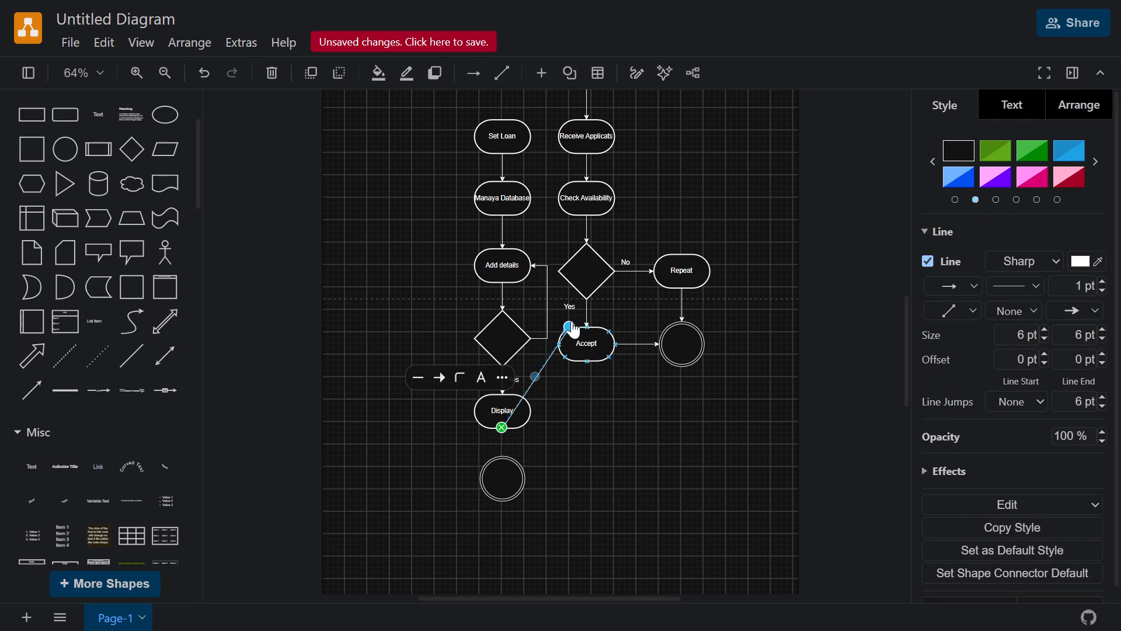
drag(572, 321, 505, 479)
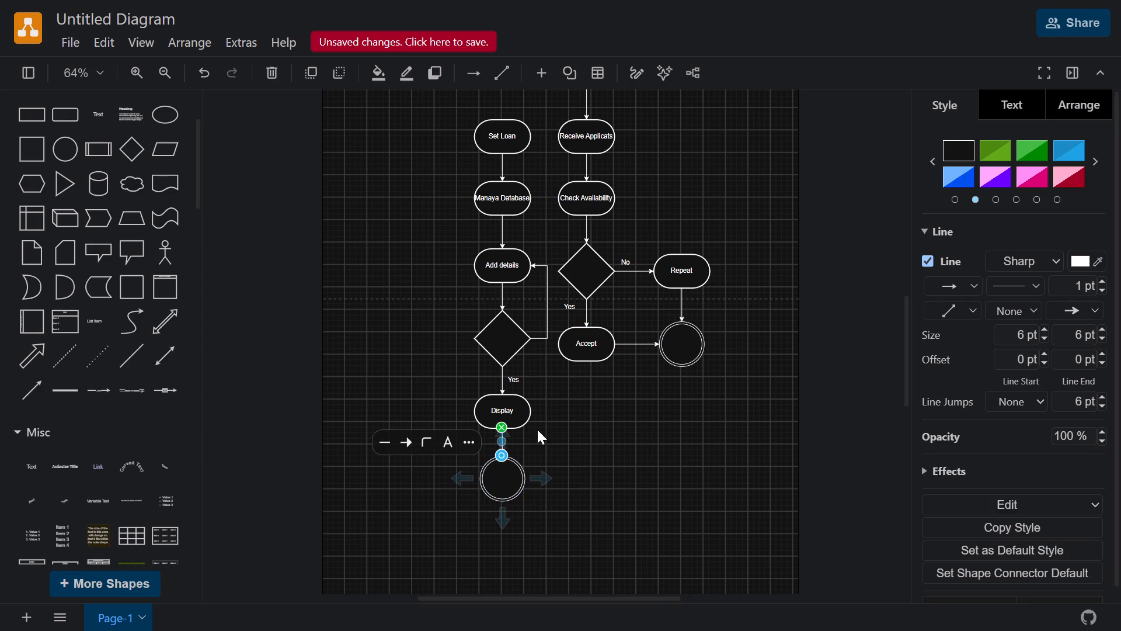
Add a flowchart terminator shape labelled "Pay" to the left of the Set Loan branch, between the heights of Manaya Database and Add details.
scroll(85, 287, up, 9)
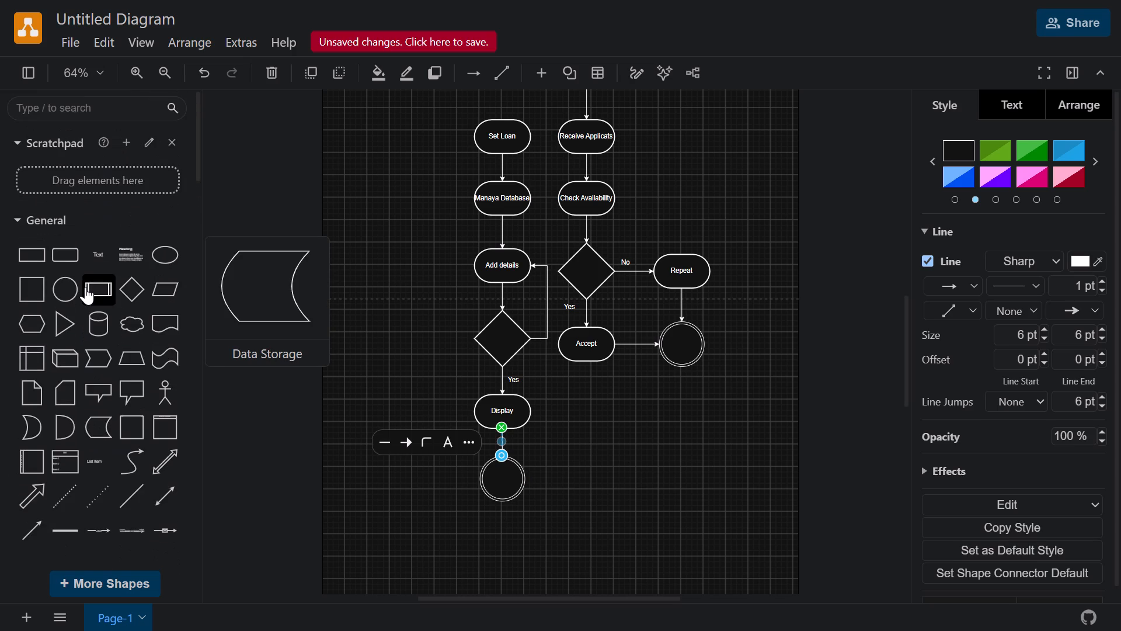
scroll(85, 287, down, 8)
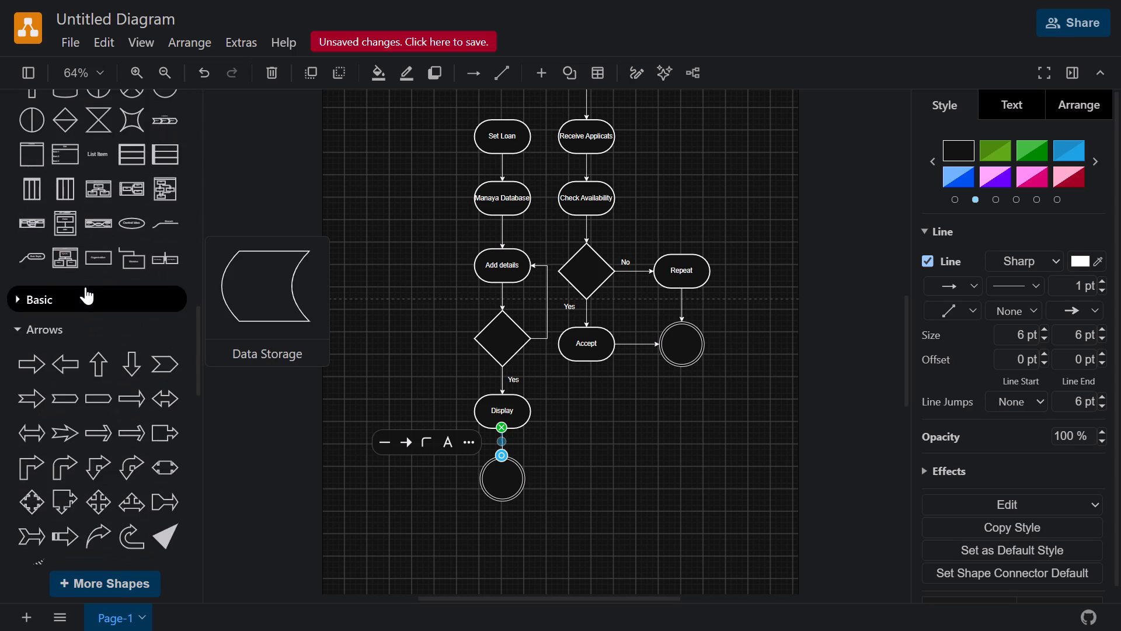
scroll(85, 287, down, 4)
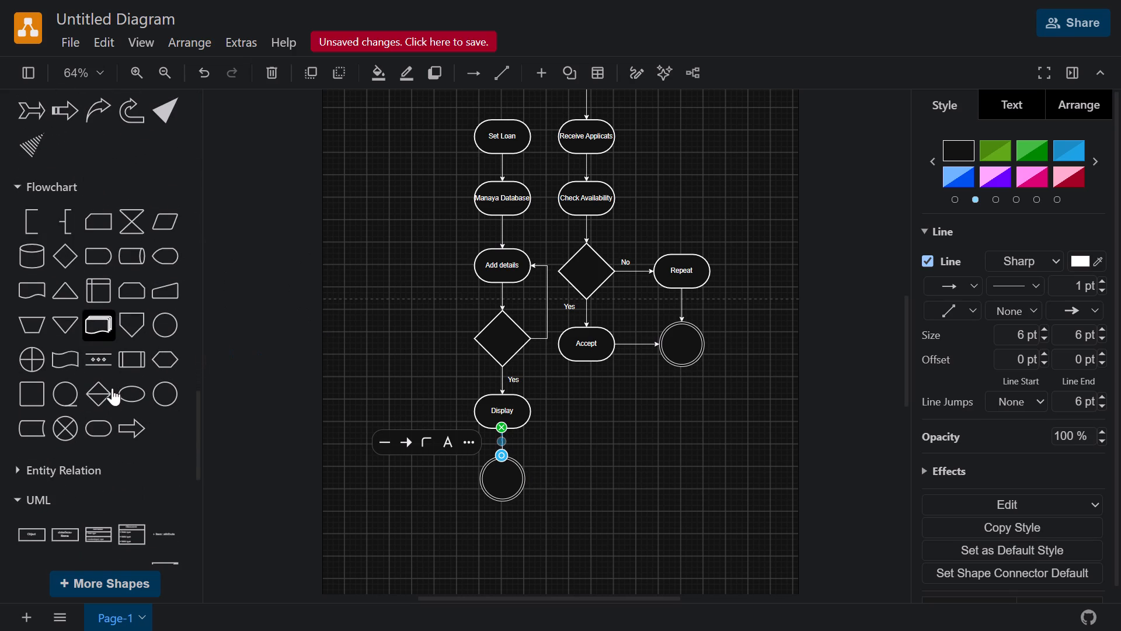
click(96, 429)
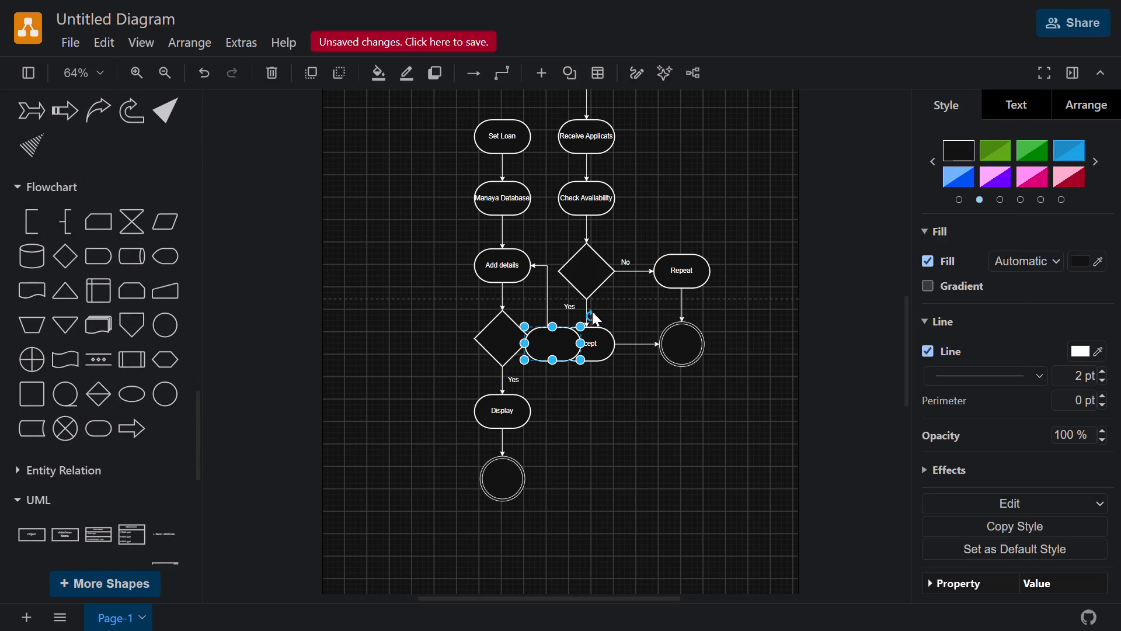
drag(558, 344, 399, 229)
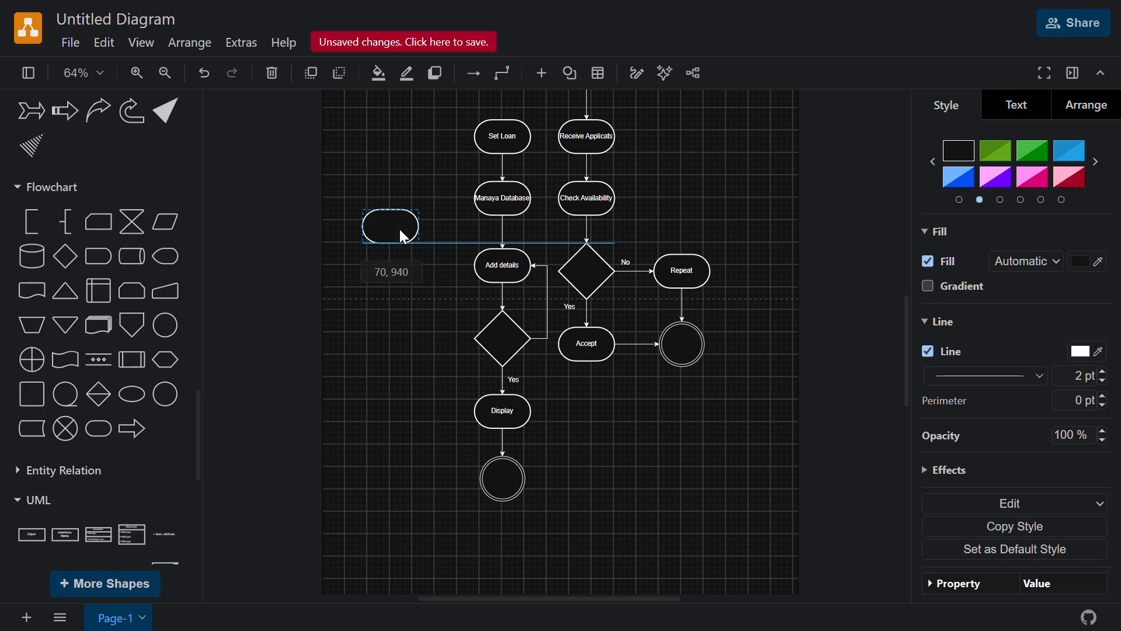
drag(399, 229, 419, 229)
double_click(419, 229)
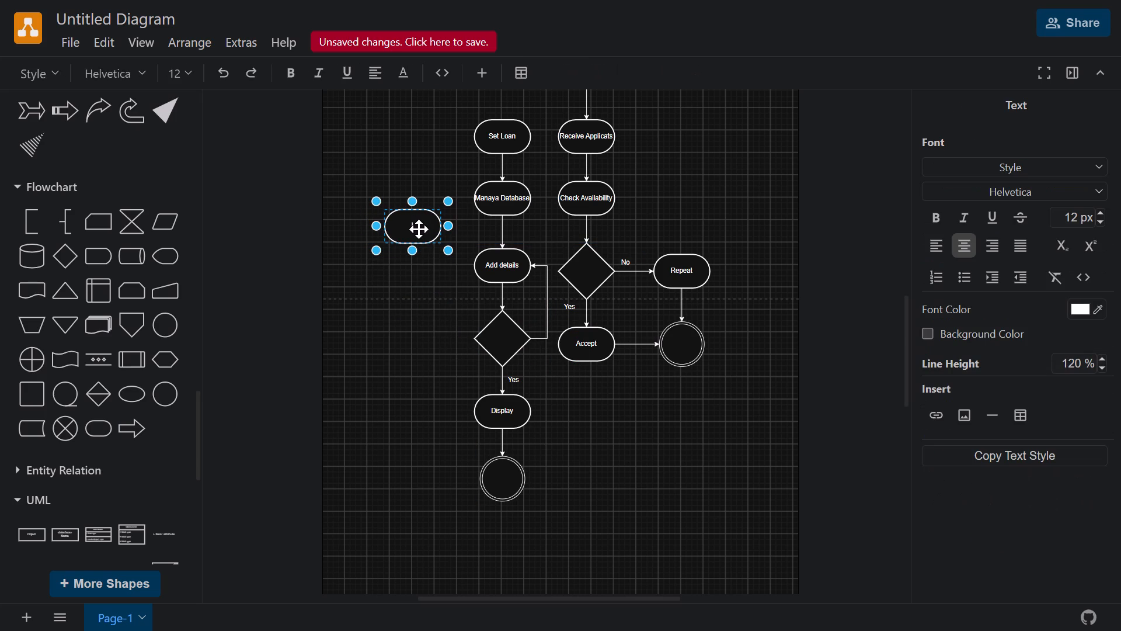
text(Pay)
Add a decision diamond centred below Pay.
scroll(110, 316, up, 6)
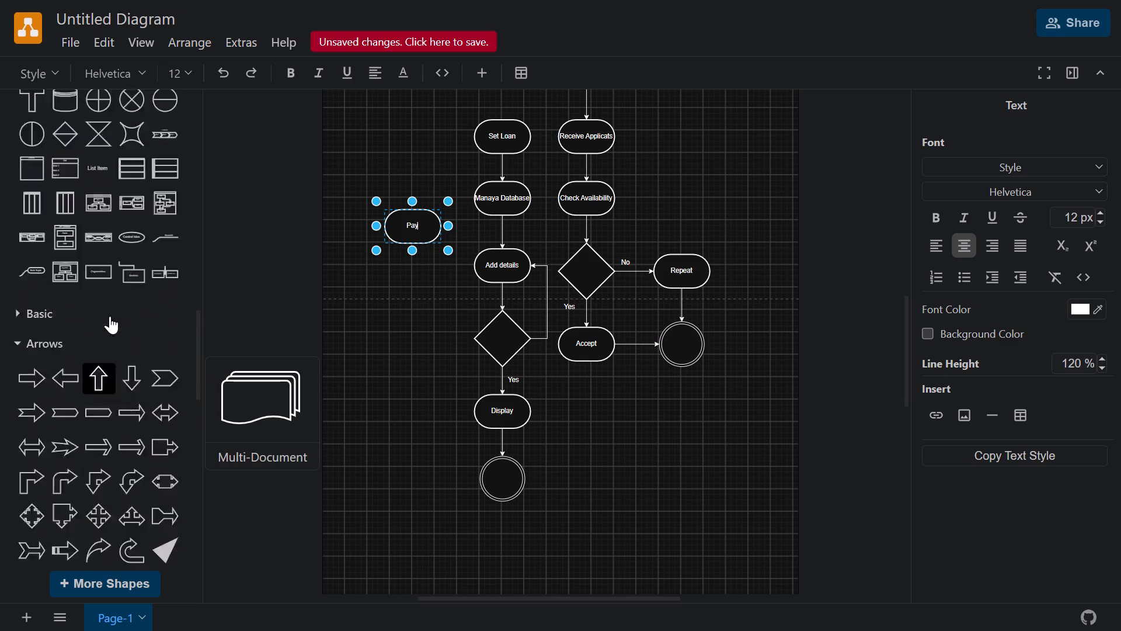
scroll(110, 316, up, 11)
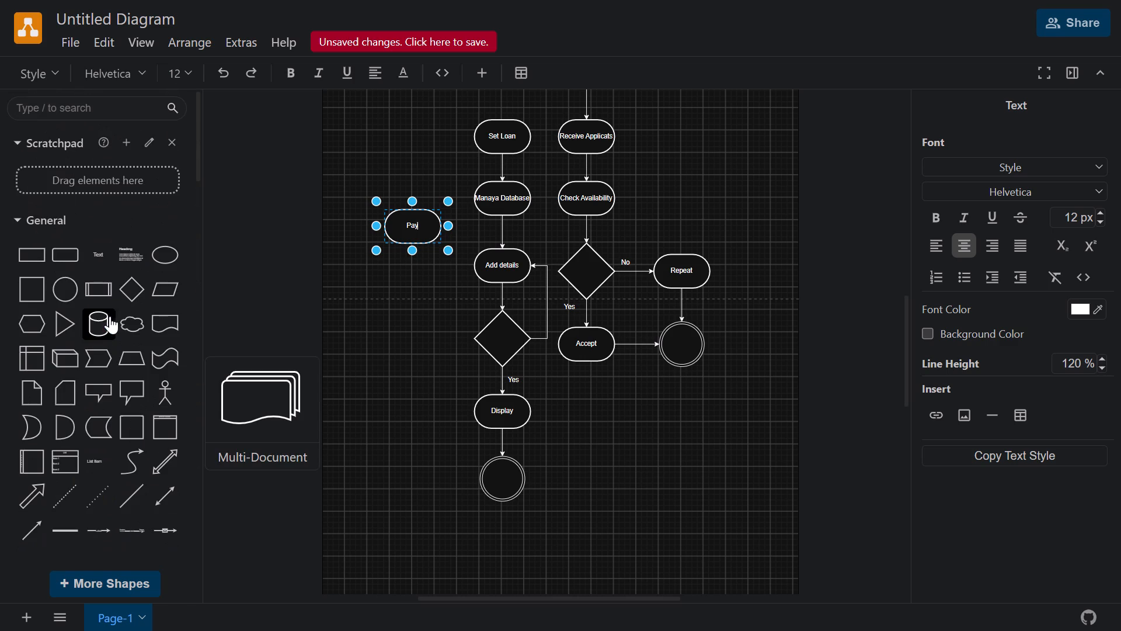
click(137, 286)
drag(559, 344, 419, 285)
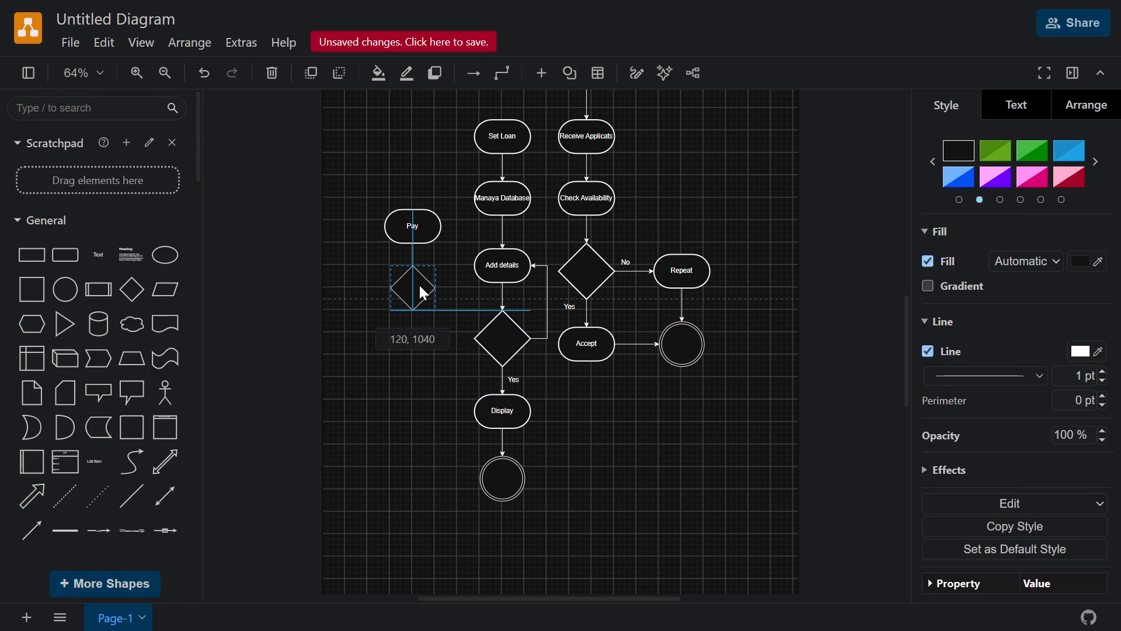
drag(419, 285, 419, 287)
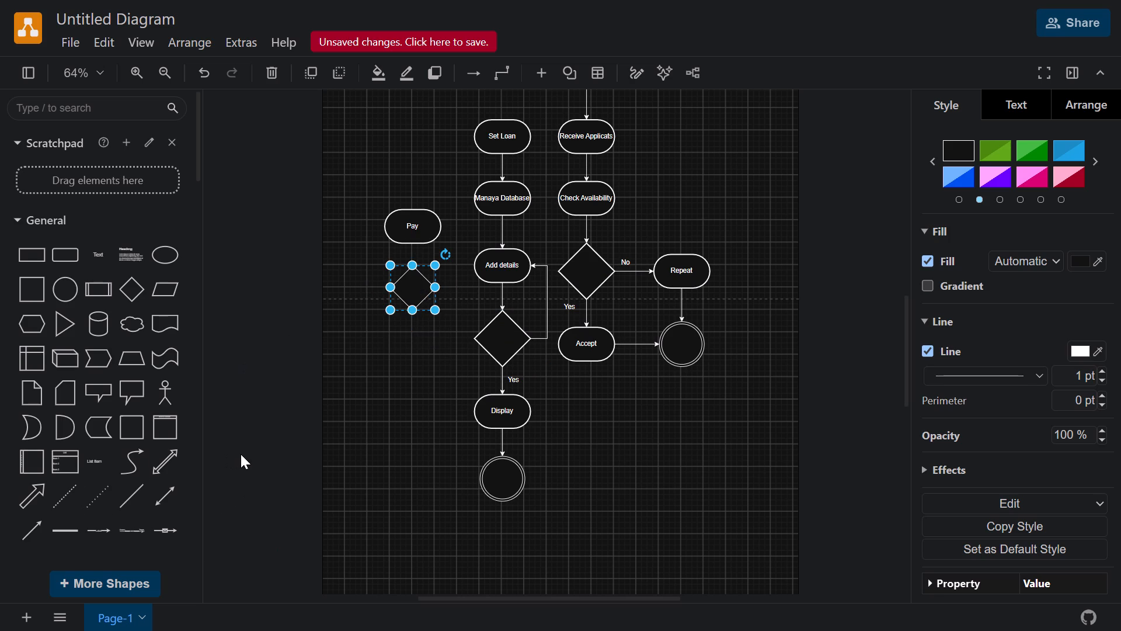
Add a flowchart terminator shape labelled "Loan Recovery" centred below the decision diamond under Pay.
scroll(121, 500, down, 5)
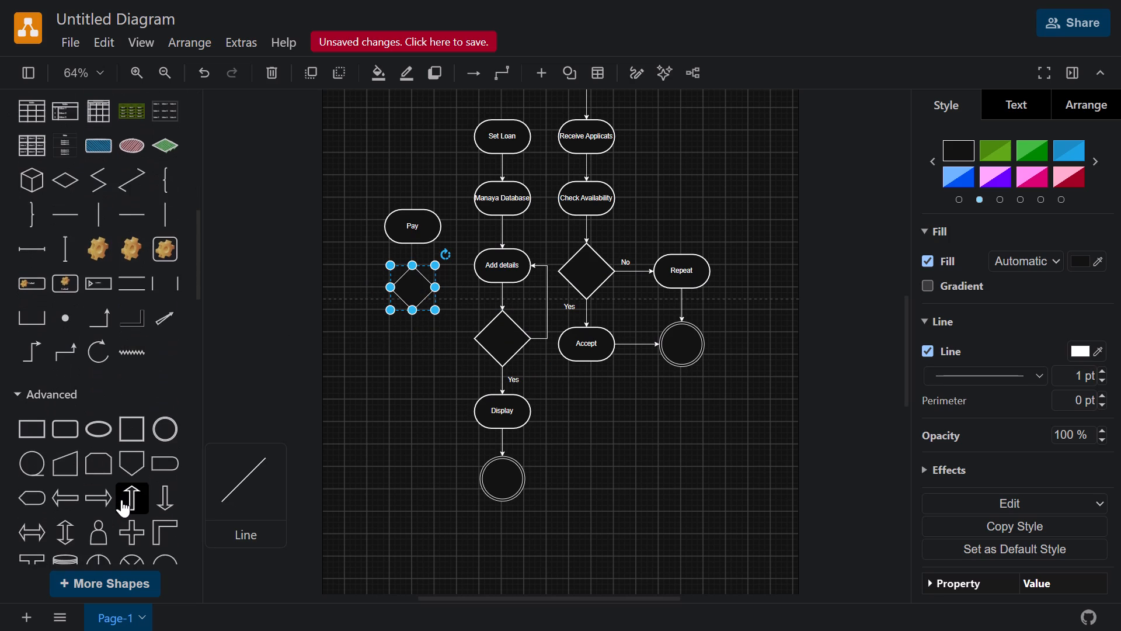
scroll(121, 500, down, 4)
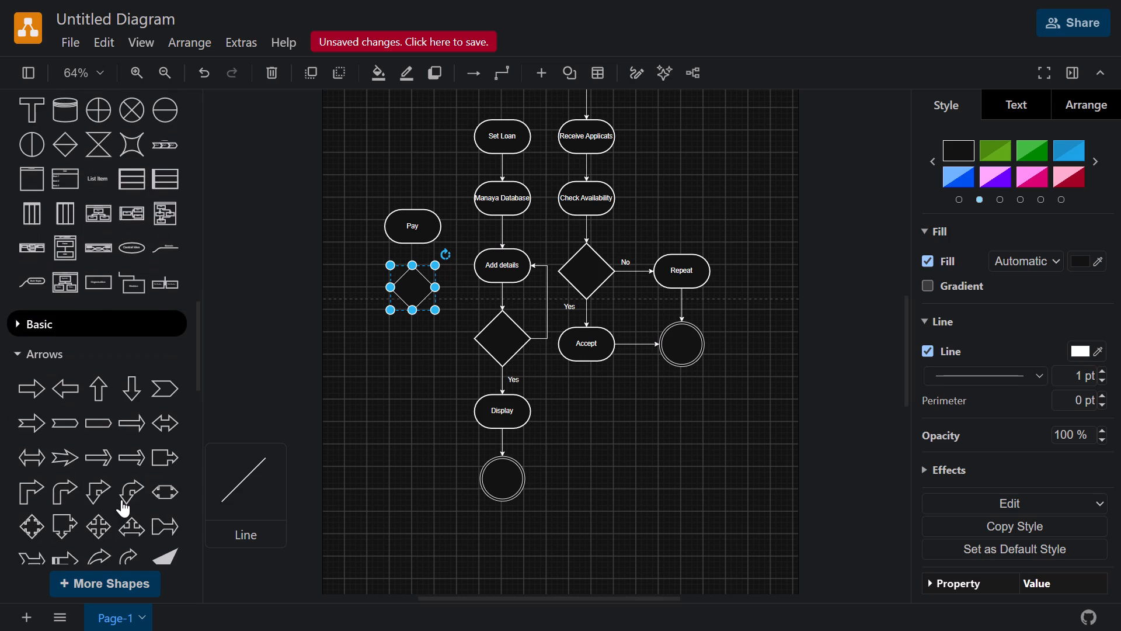
scroll(121, 500, down, 5)
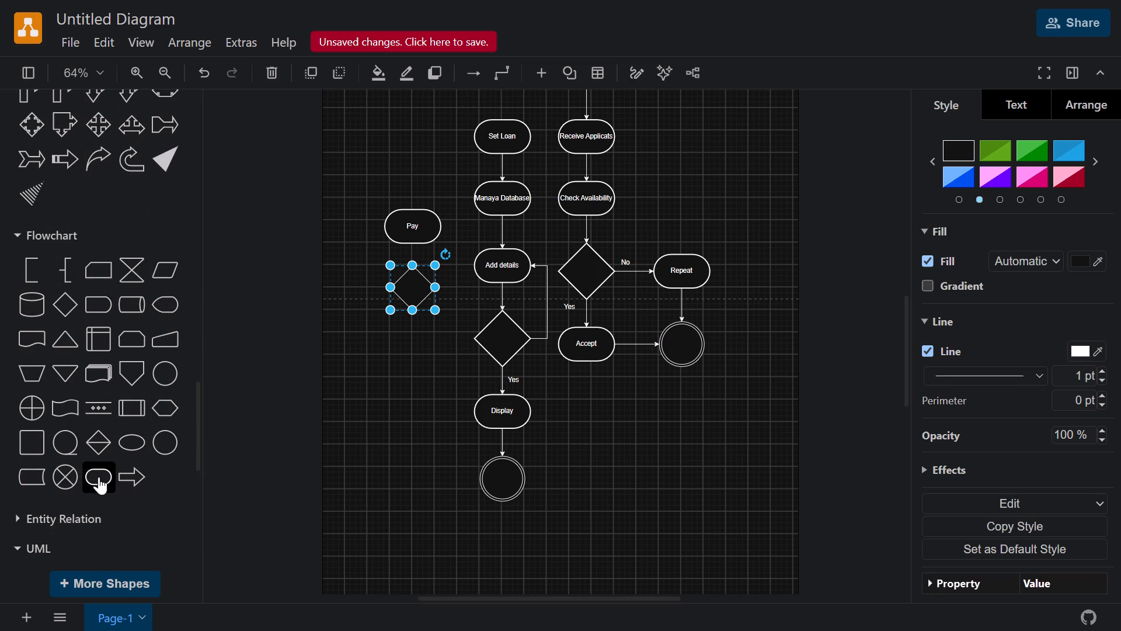
click(97, 473)
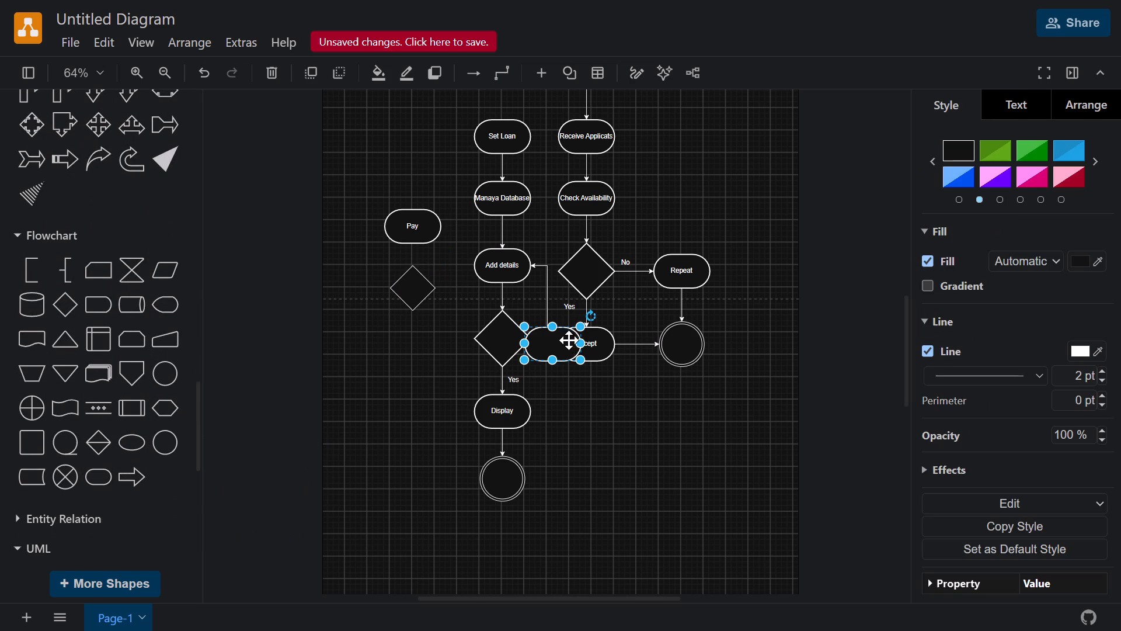
drag(555, 342, 413, 348)
double_click(413, 348)
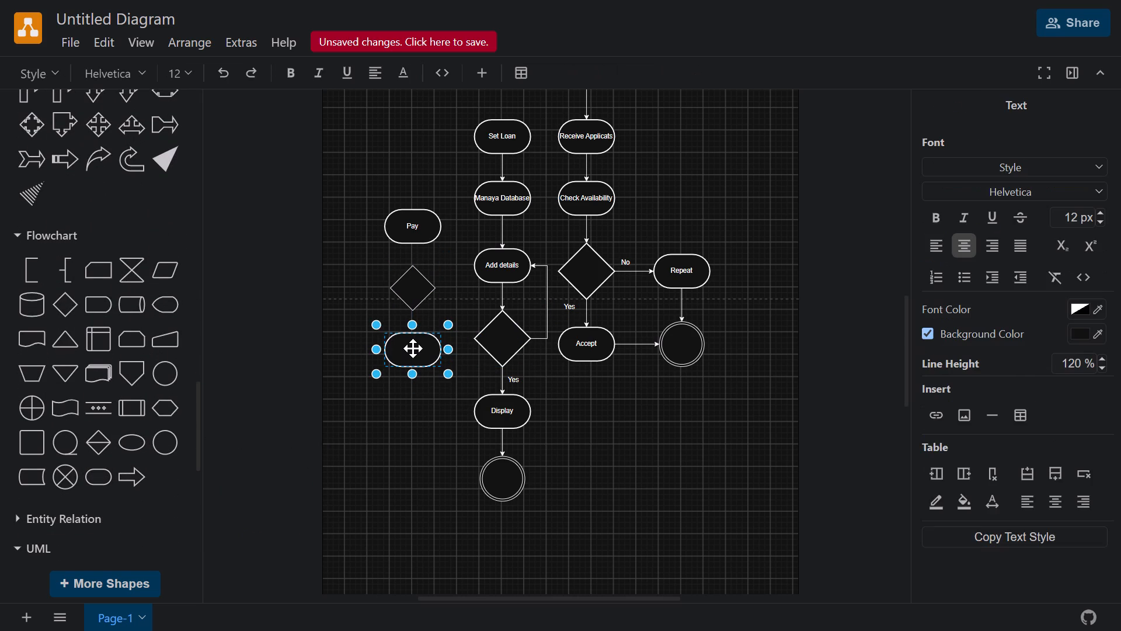
text(Load)
key(BackSpace)
text(n Rec)
text(overy)
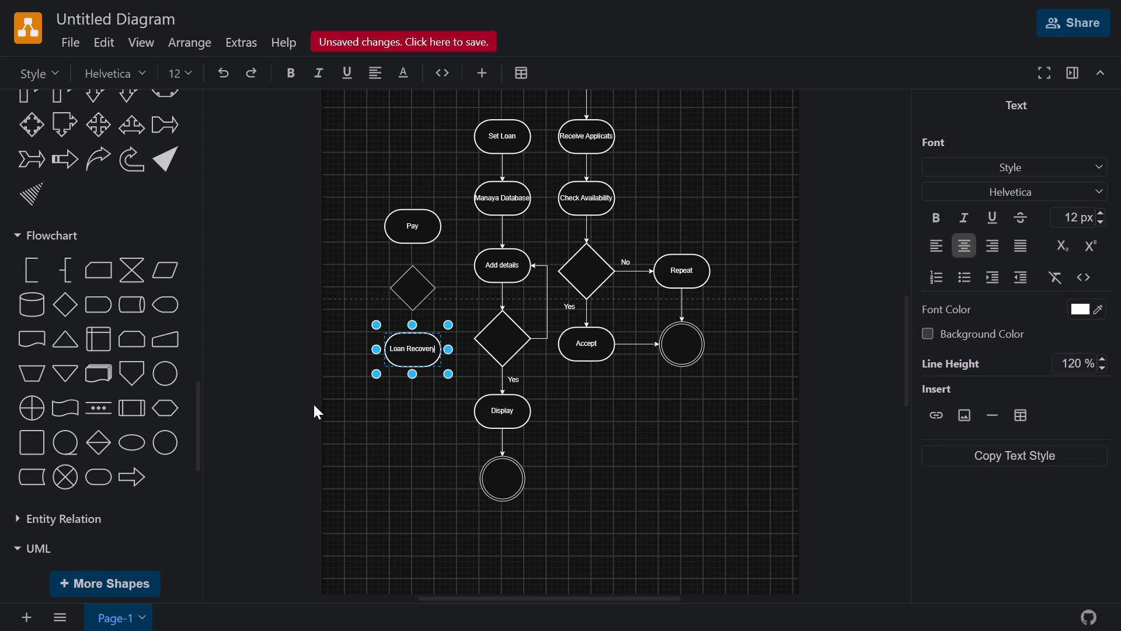
click(325, 412)
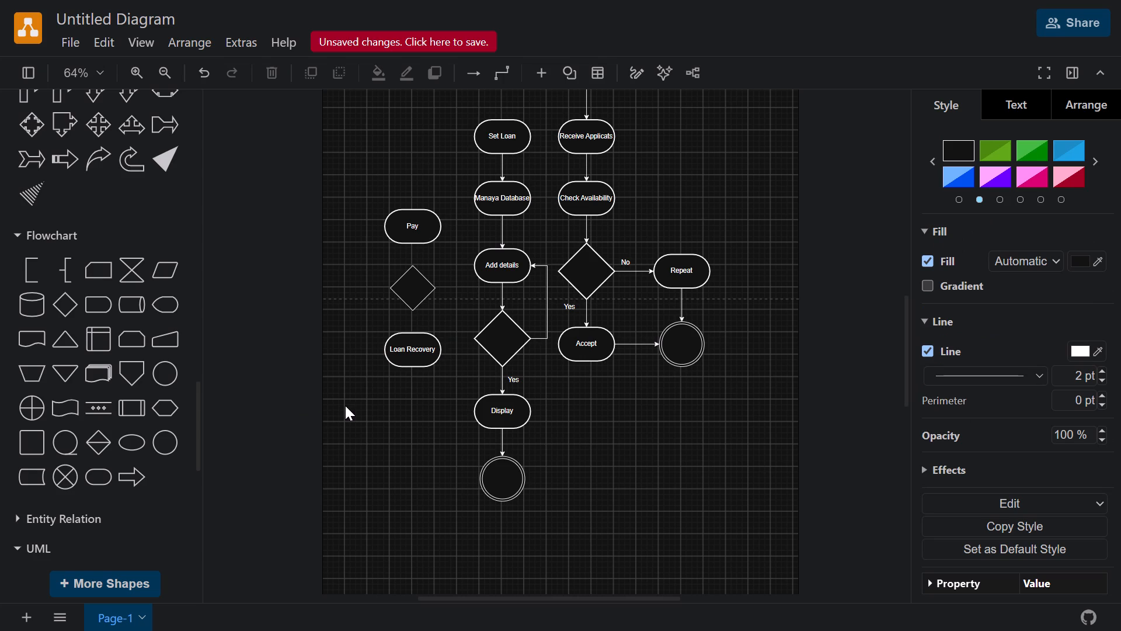
Add a double-outlined end circle centred below Loan Recovery.
scroll(48, 287, up, 7)
scroll(48, 287, right, 1)
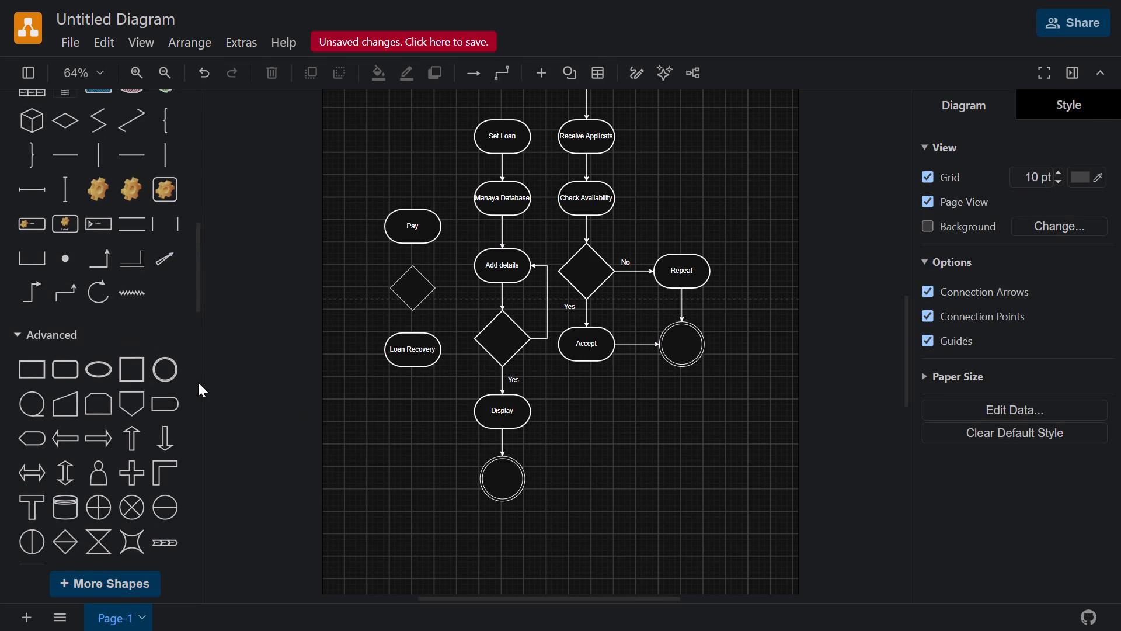
click(152, 355)
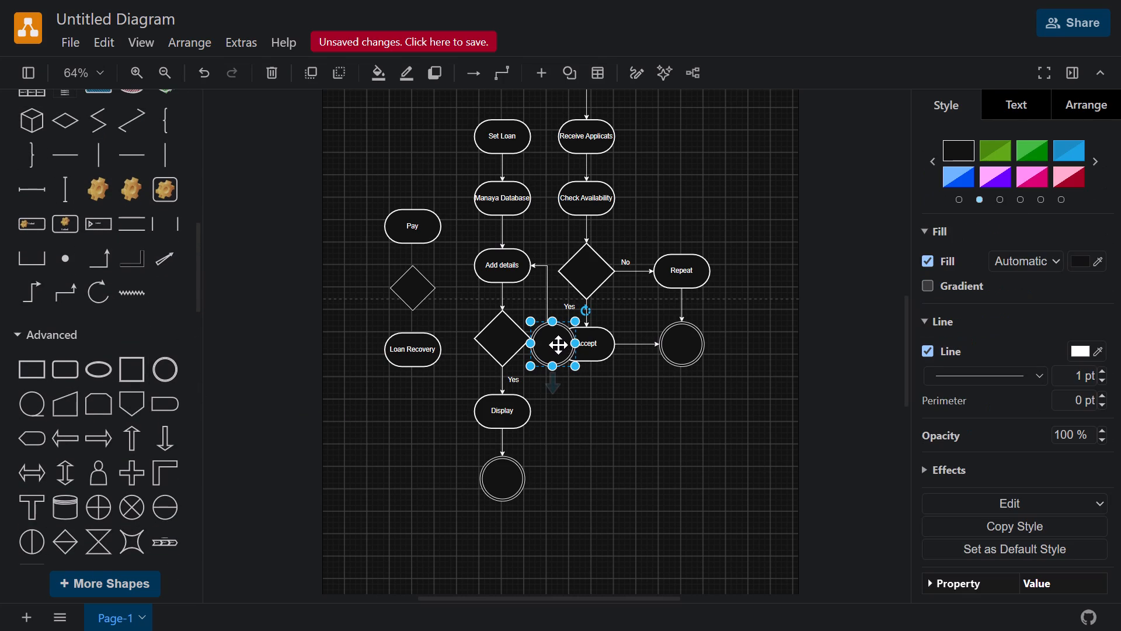
drag(553, 345, 414, 419)
click(337, 484)
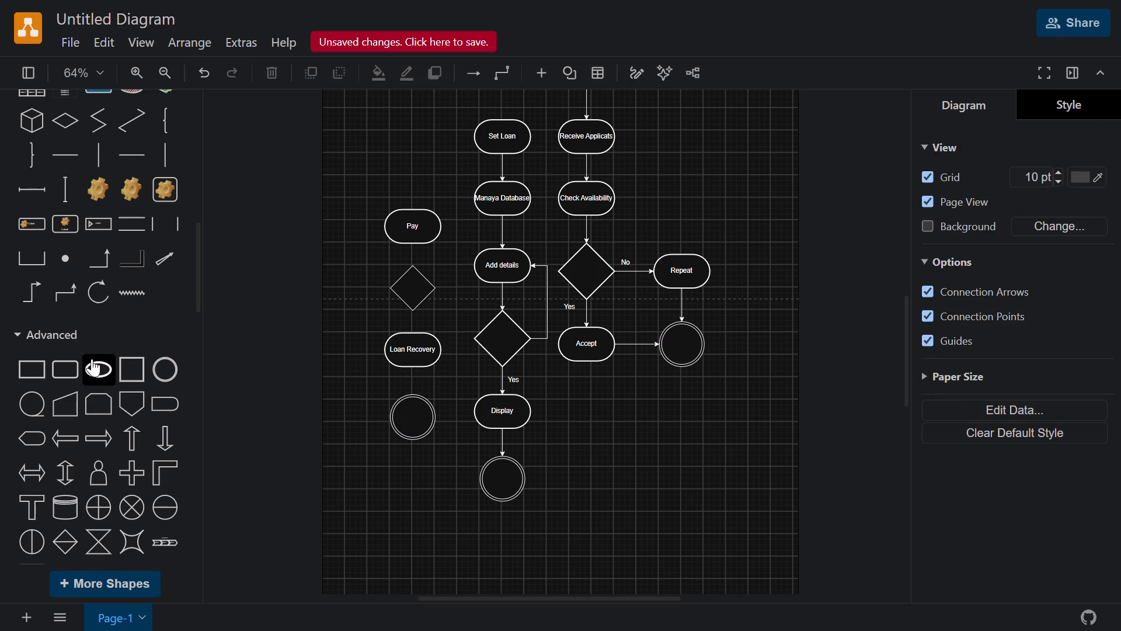
Connect the bottom of Pay to the top of the decision diamond below it with a straight directional arrow.
scroll(92, 359, up, 6)
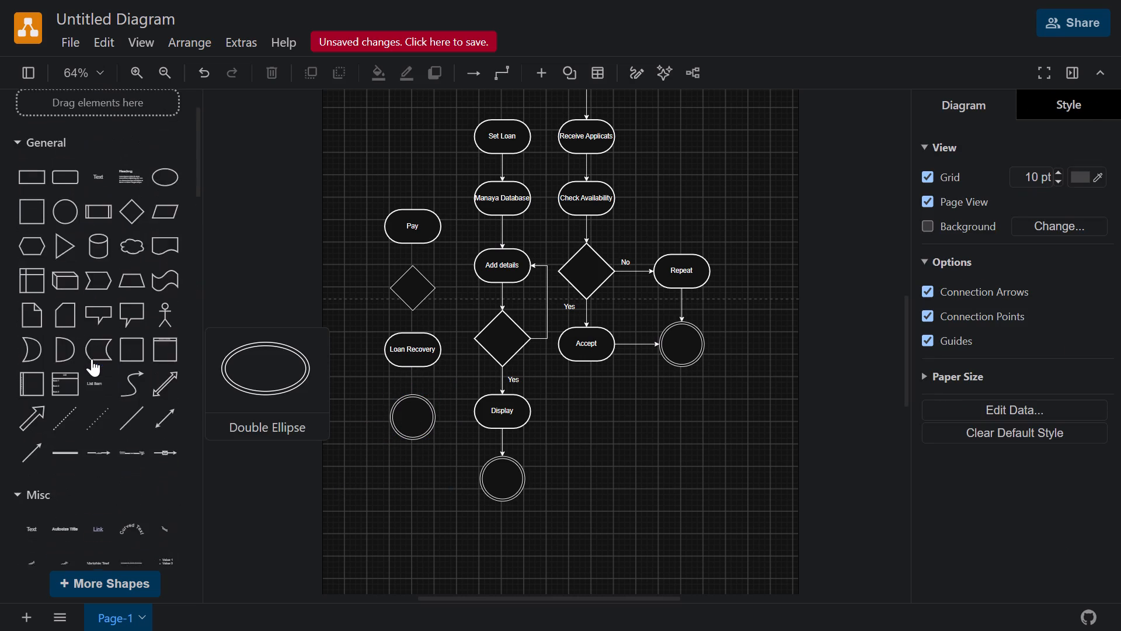
scroll(92, 359, up, 2)
scroll(92, 359, down, 1)
click(29, 442)
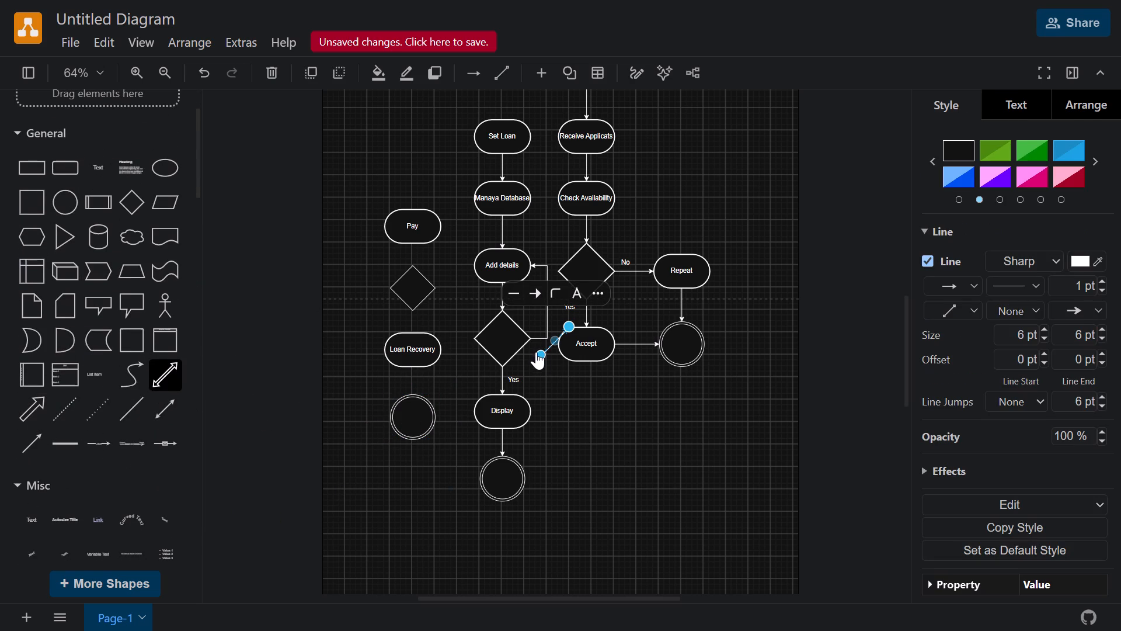
drag(538, 351, 408, 241)
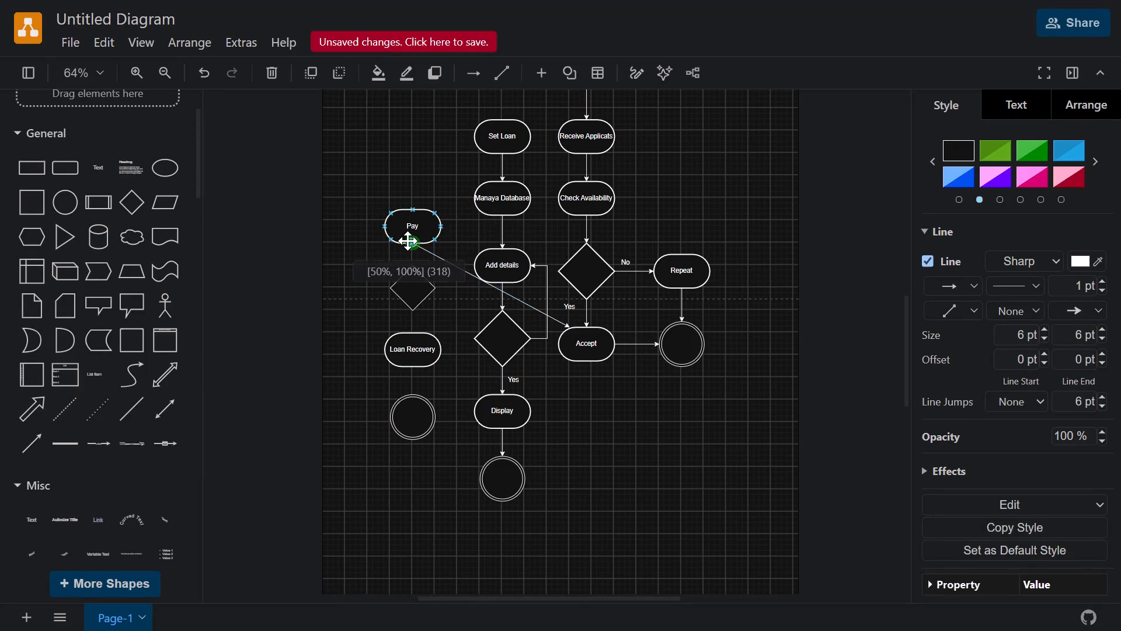
drag(568, 324, 407, 296)
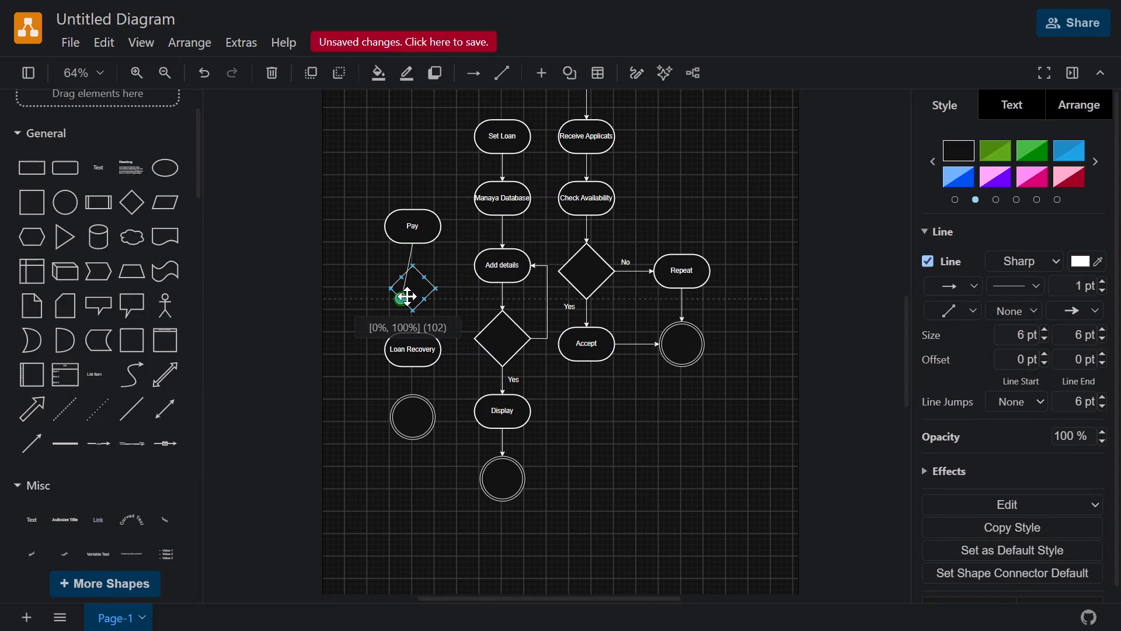
drag(407, 296, 411, 285)
click(367, 335)
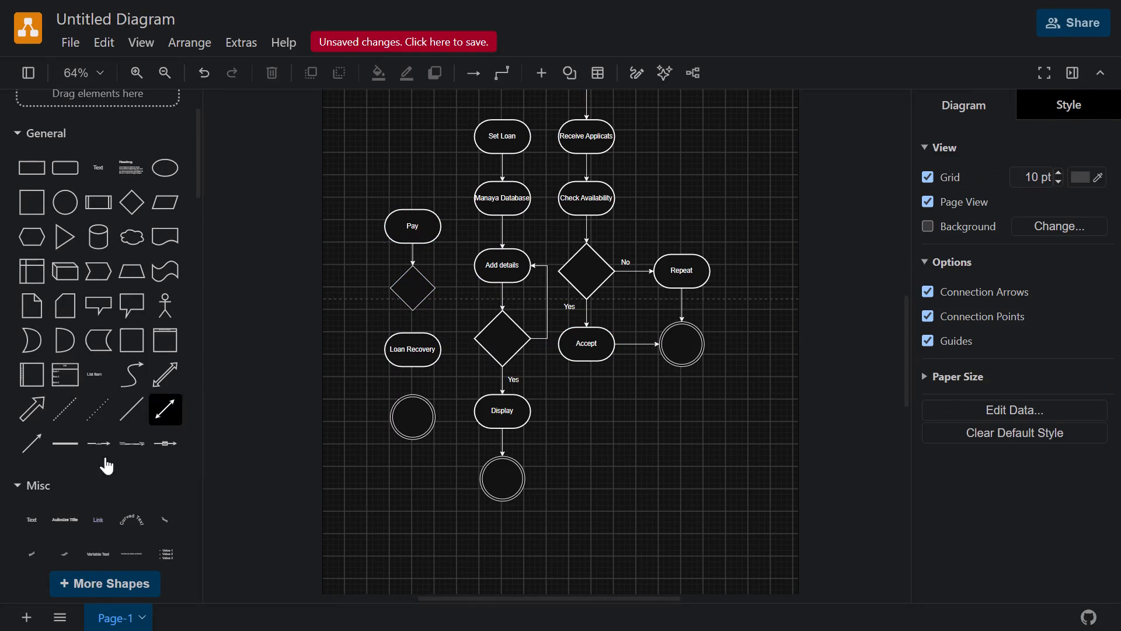
Connect the bottom of Pay's decision diamond to the top of Loan Recovery with a straight directional arrow.
click(27, 438)
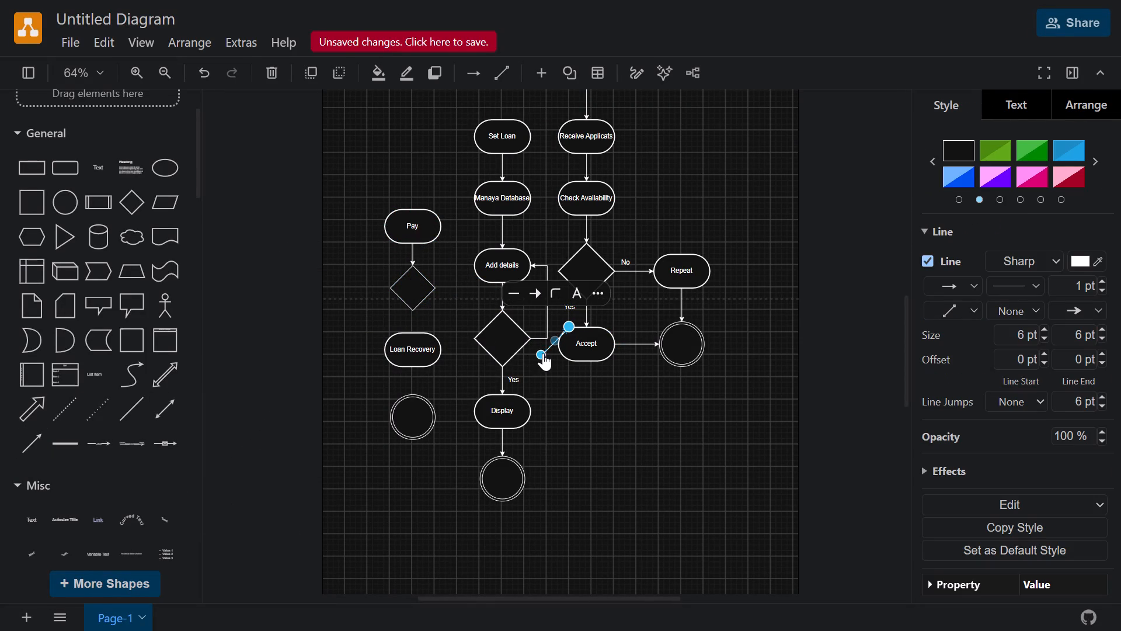
drag(545, 353, 415, 313)
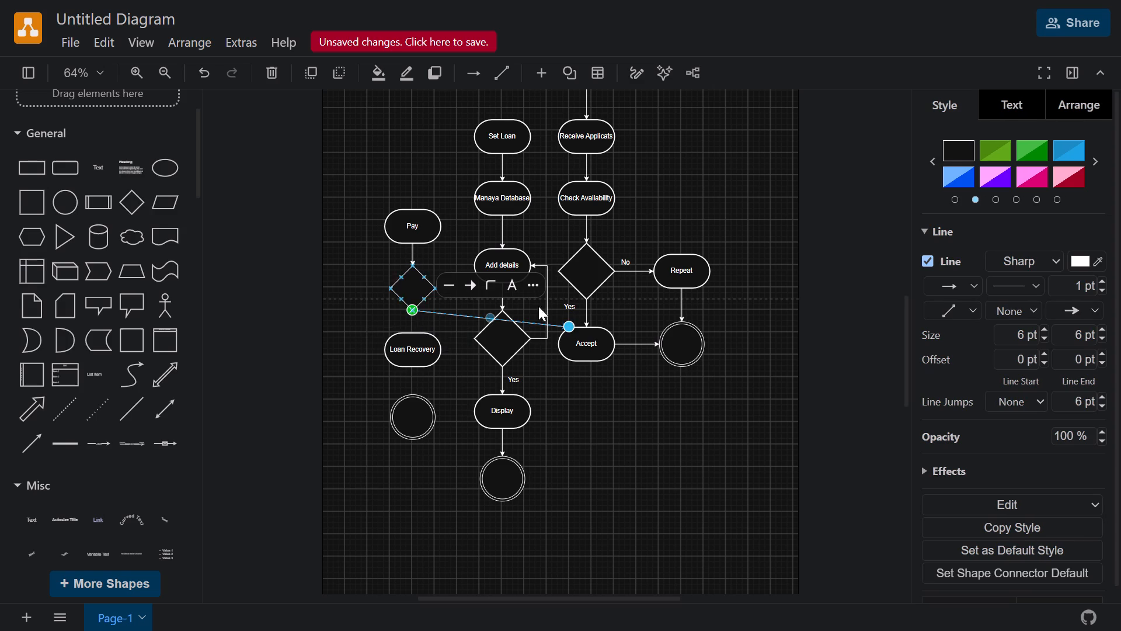
drag(569, 328, 401, 339)
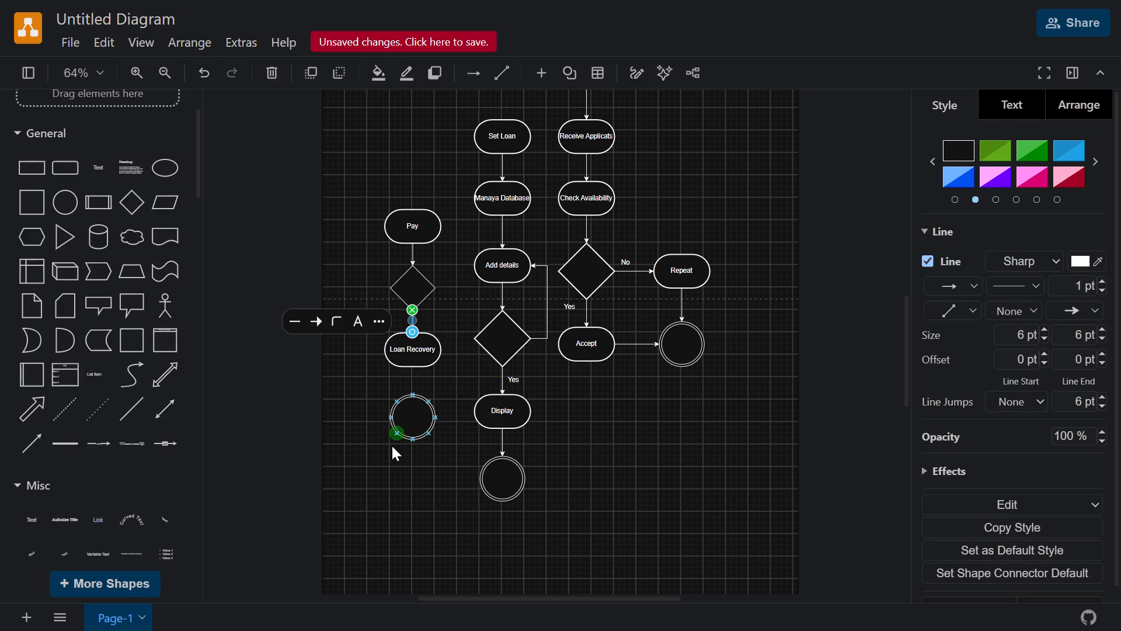
click(353, 402)
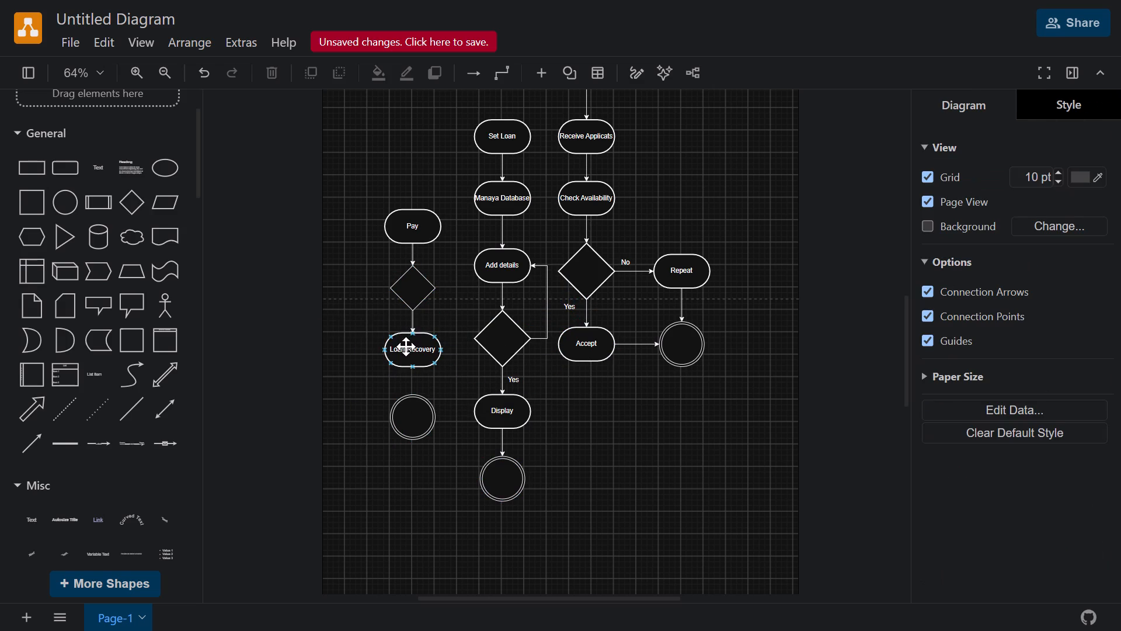
Add a "No" text label beside the arrow from the decision diamond to Loan Recovery.
double_click(422, 323)
click(422, 323)
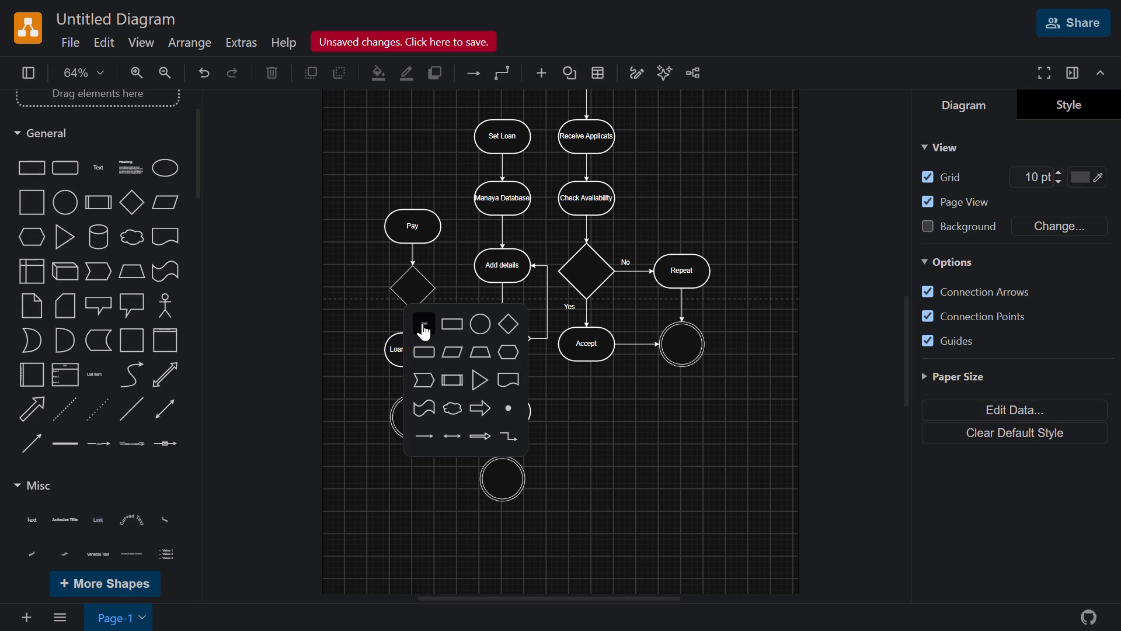
key(BackSpace)
text(No)
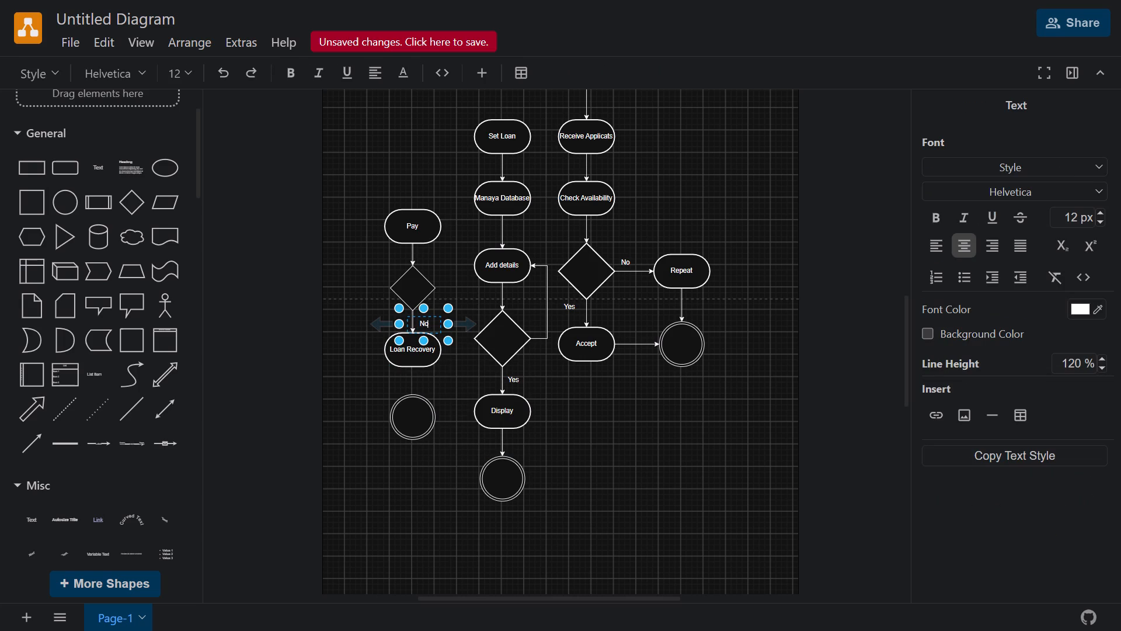
click(342, 415)
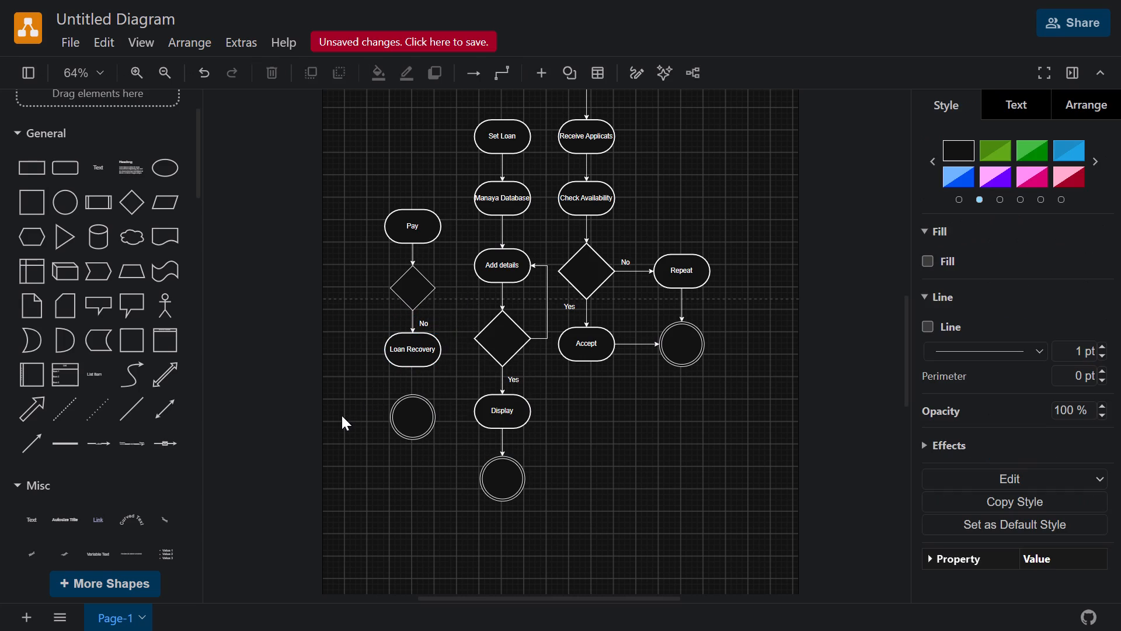
Connect the bottom of Loan Recovery to the top of the double-outlined end circle with a straight directional arrow.
click(37, 443)
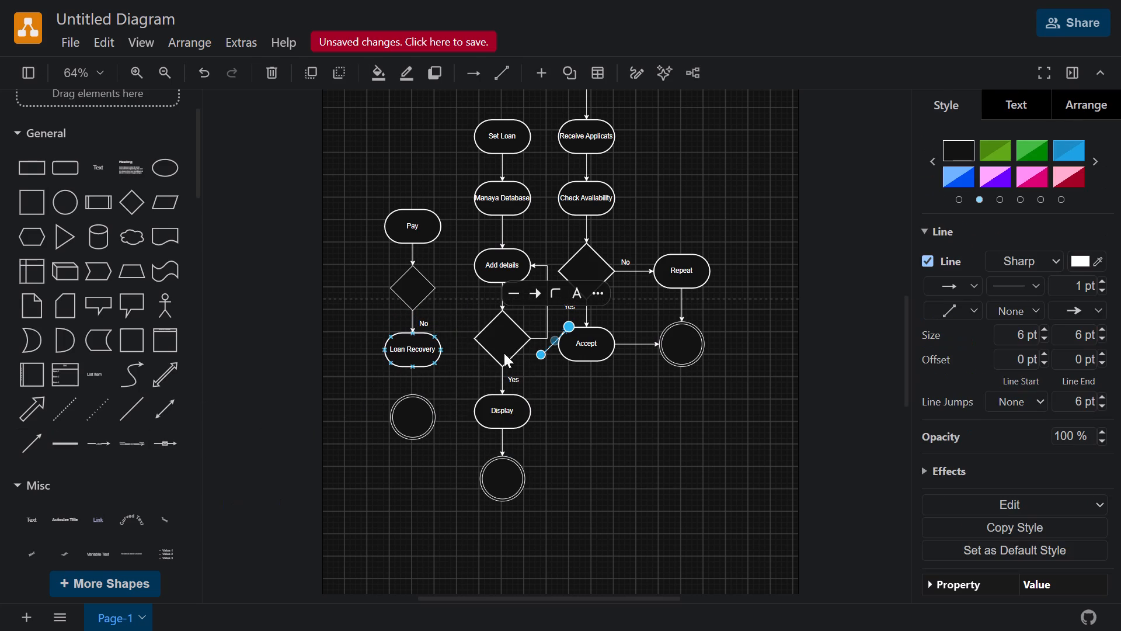
drag(538, 352, 408, 366)
drag(568, 327, 436, 422)
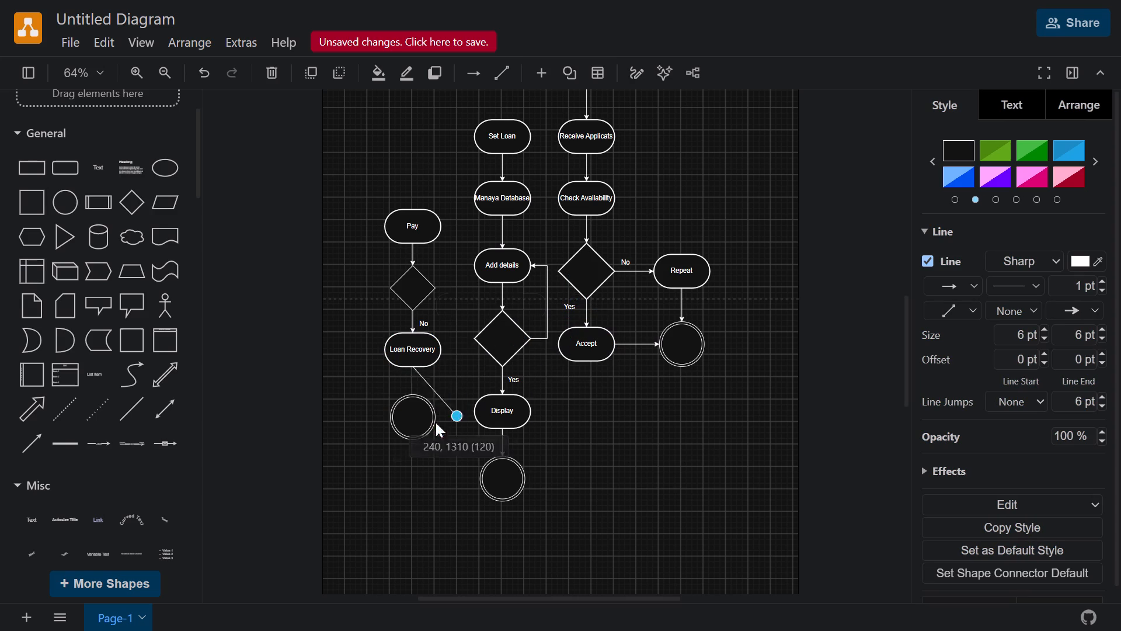
drag(436, 422, 413, 424)
click(427, 510)
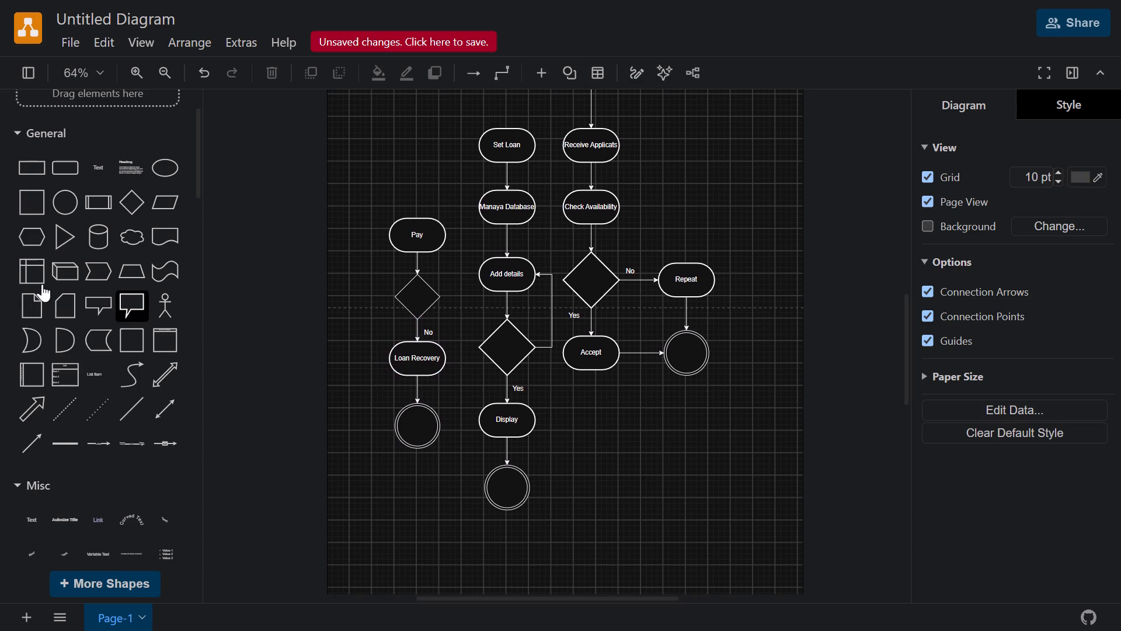
Add a flowchart terminator shape labelled "Ciece Account" to the left of the Pay branch, between the heights of Set Loan and Manaya Database.
scroll(42, 284, down, 5)
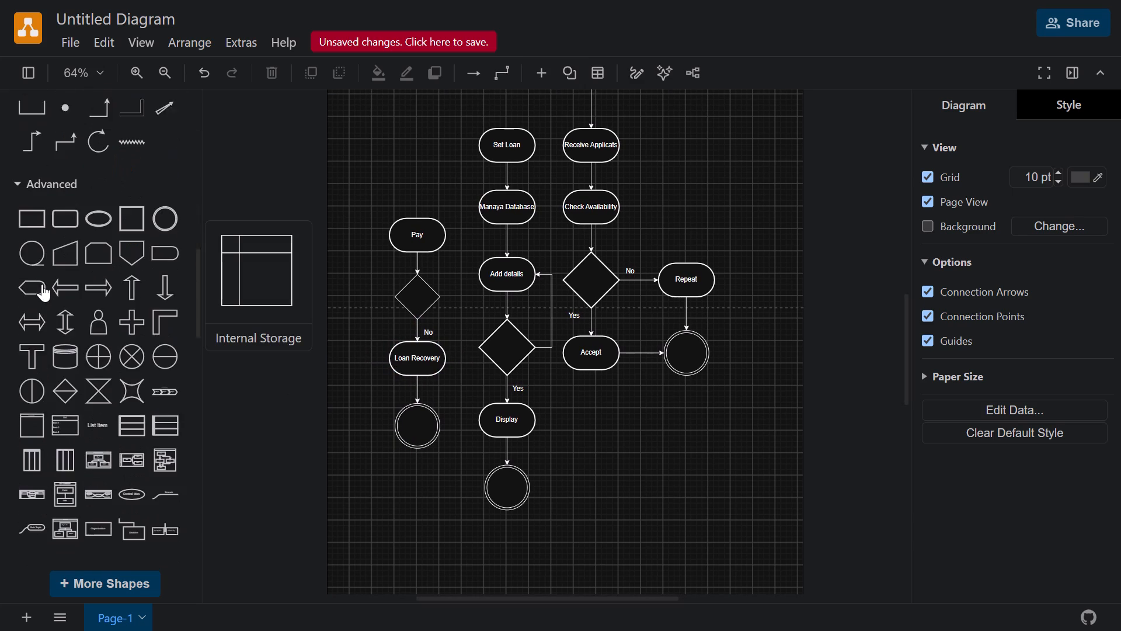
scroll(42, 284, down, 5)
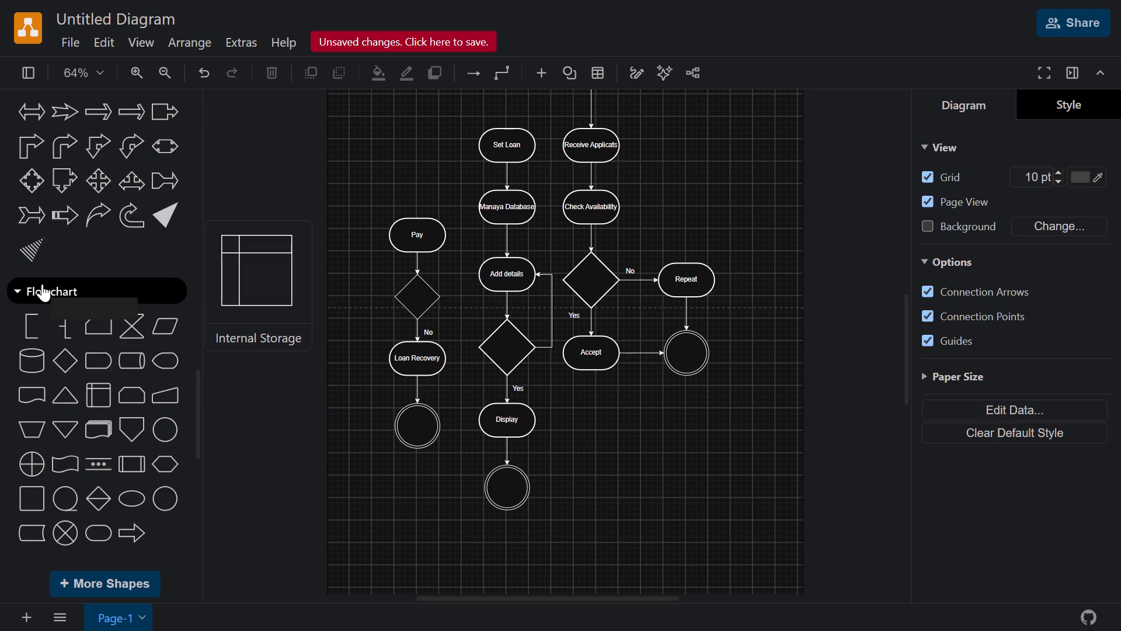
scroll(42, 284, down, 1)
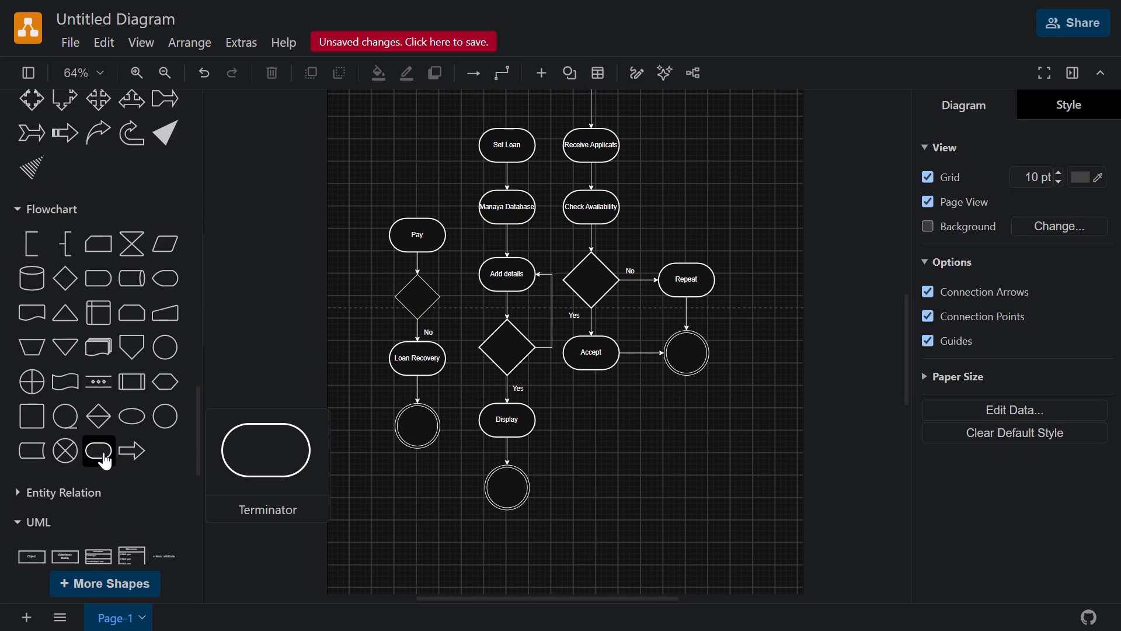
click(103, 452)
drag(559, 341, 330, 178)
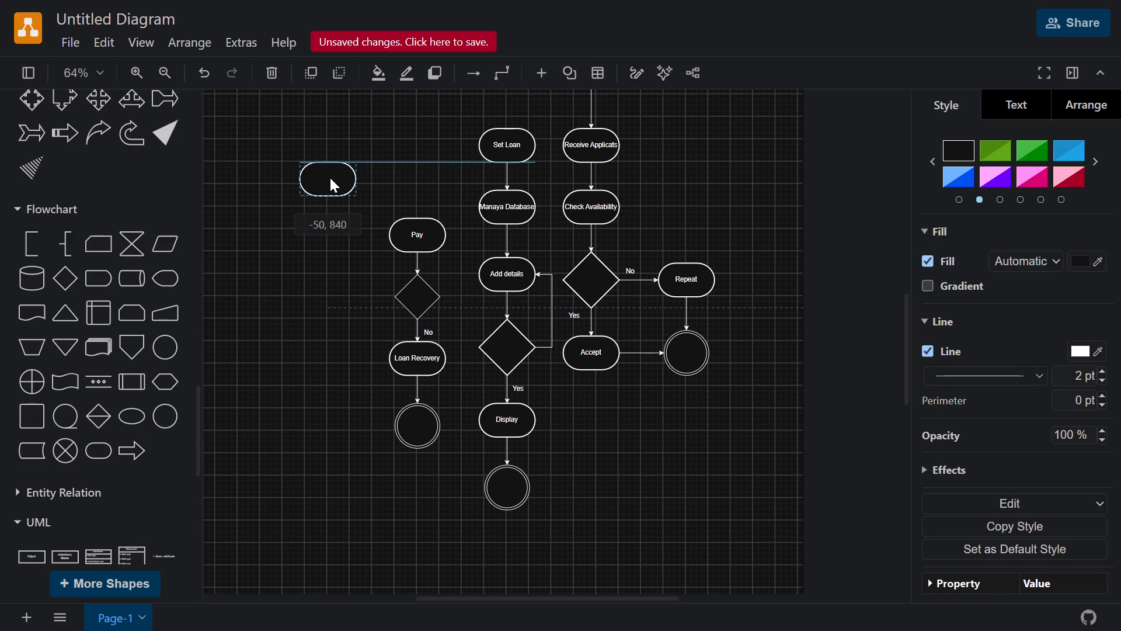
drag(330, 178, 338, 174)
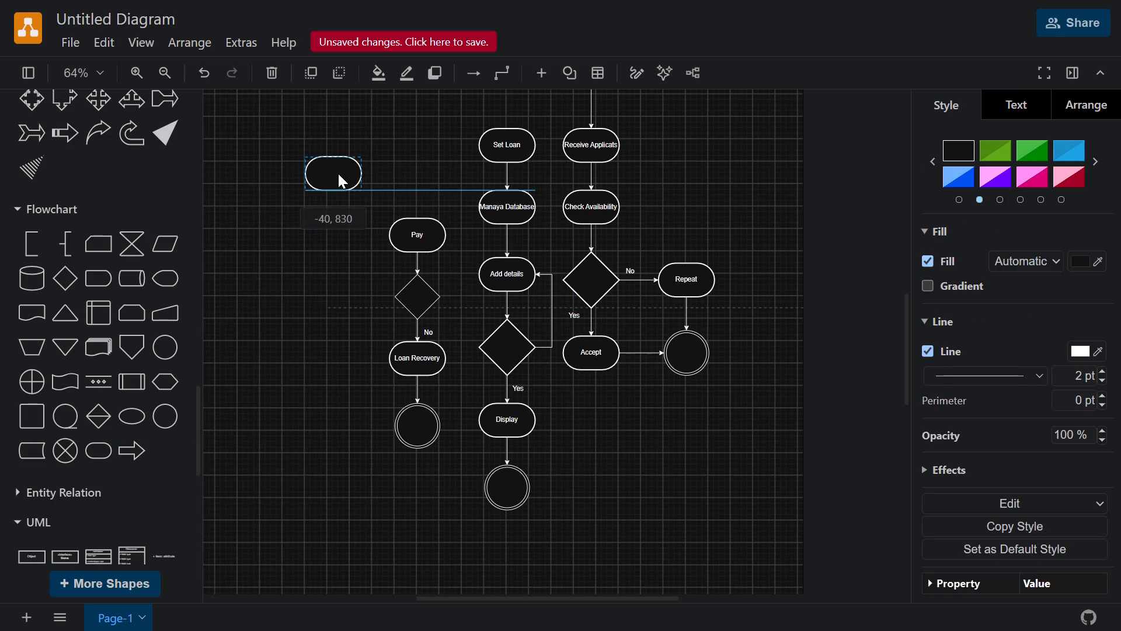
drag(338, 174, 338, 175)
double_click(338, 175)
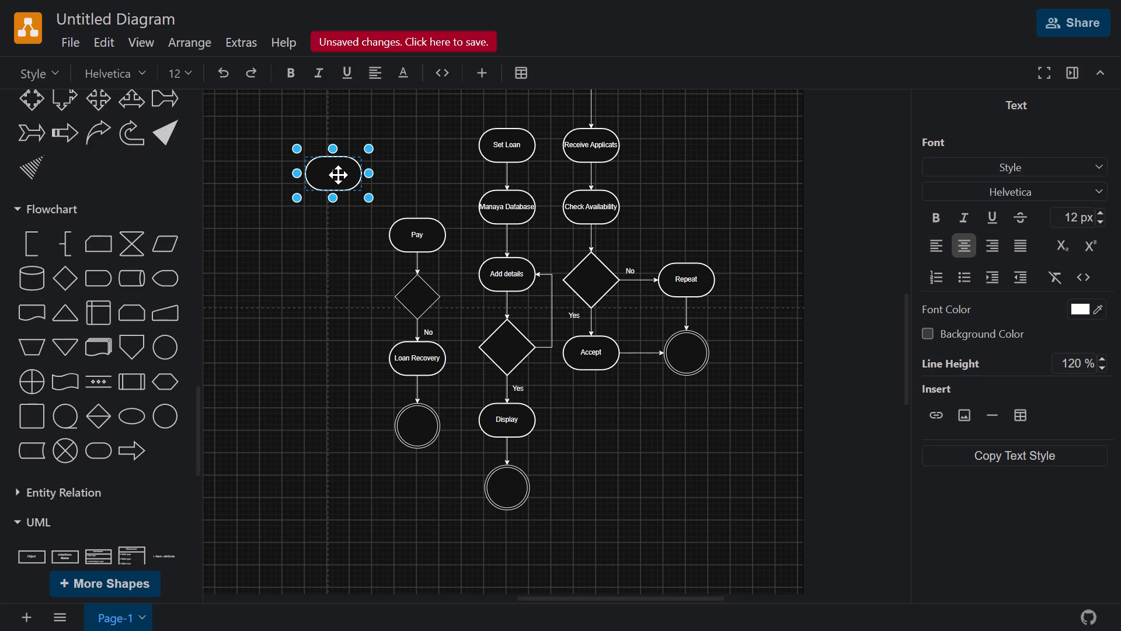
text(Ciece Accon)
key(BackSpace)
text(unt)
Add a decision diamond centred below Ciece Account, level with the Pay shape.
scroll(81, 302, up, 3)
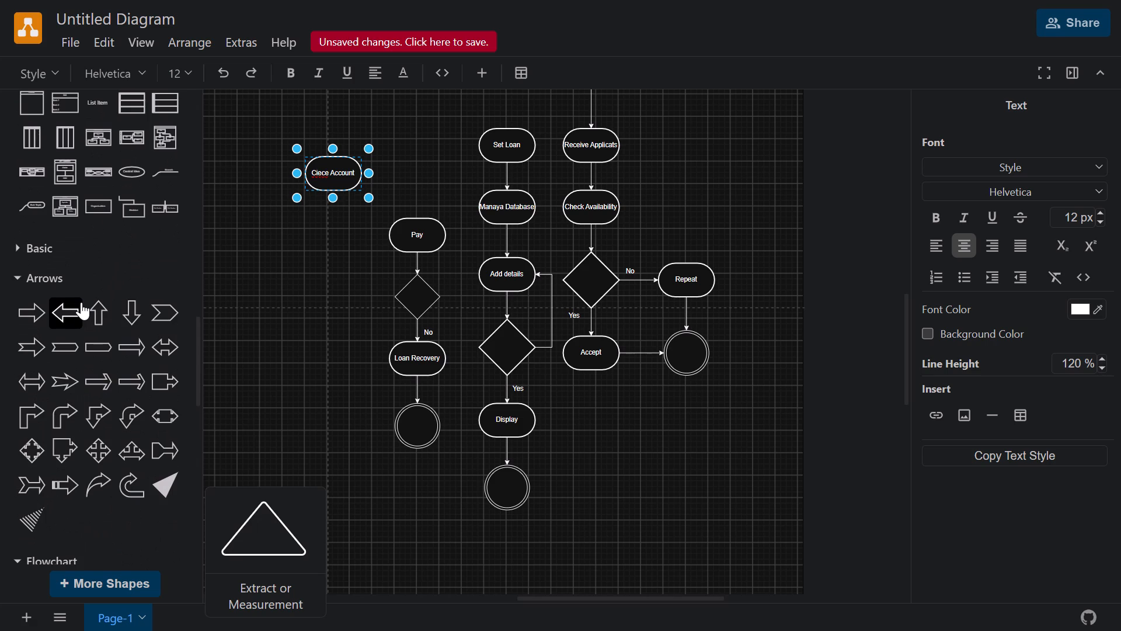
scroll(81, 302, up, 7)
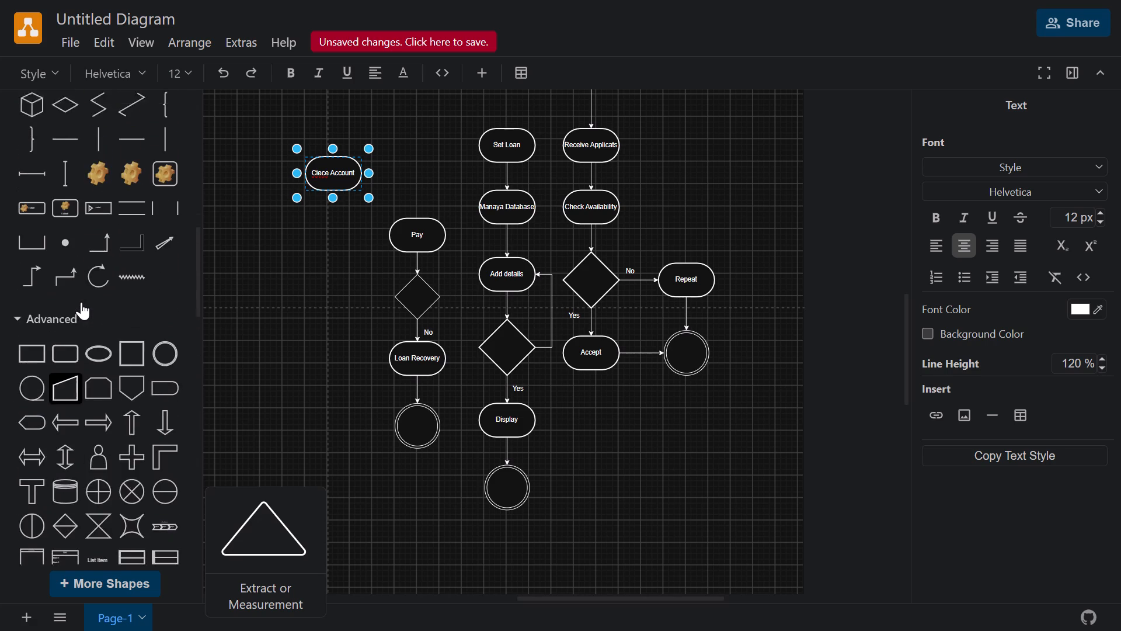
scroll(81, 302, up, 5)
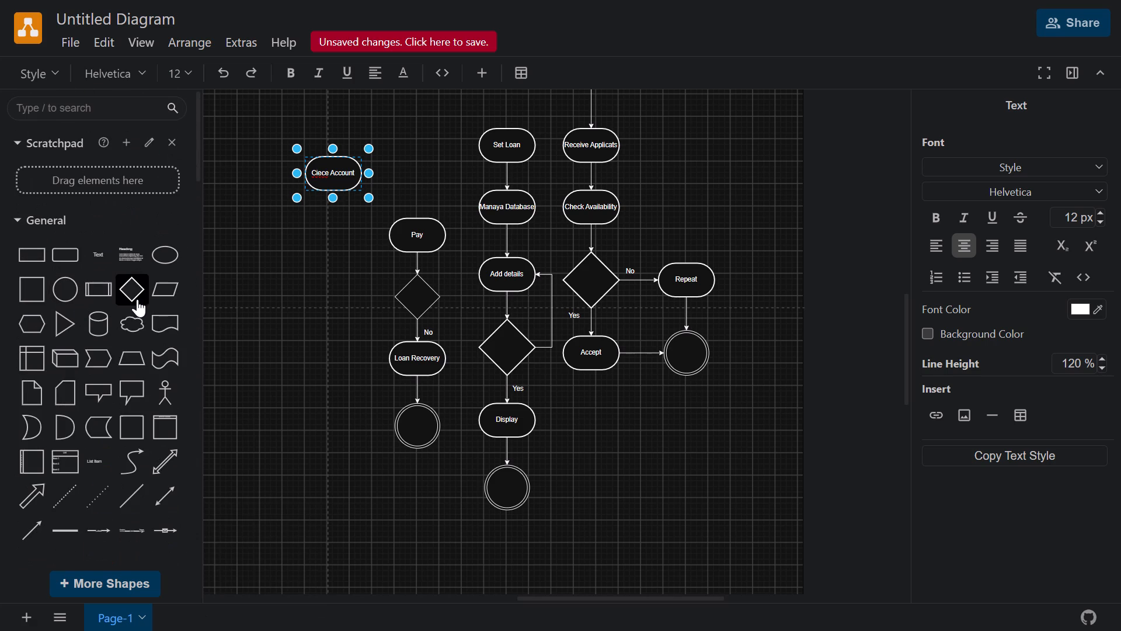
click(137, 299)
drag(549, 336, 464, 323)
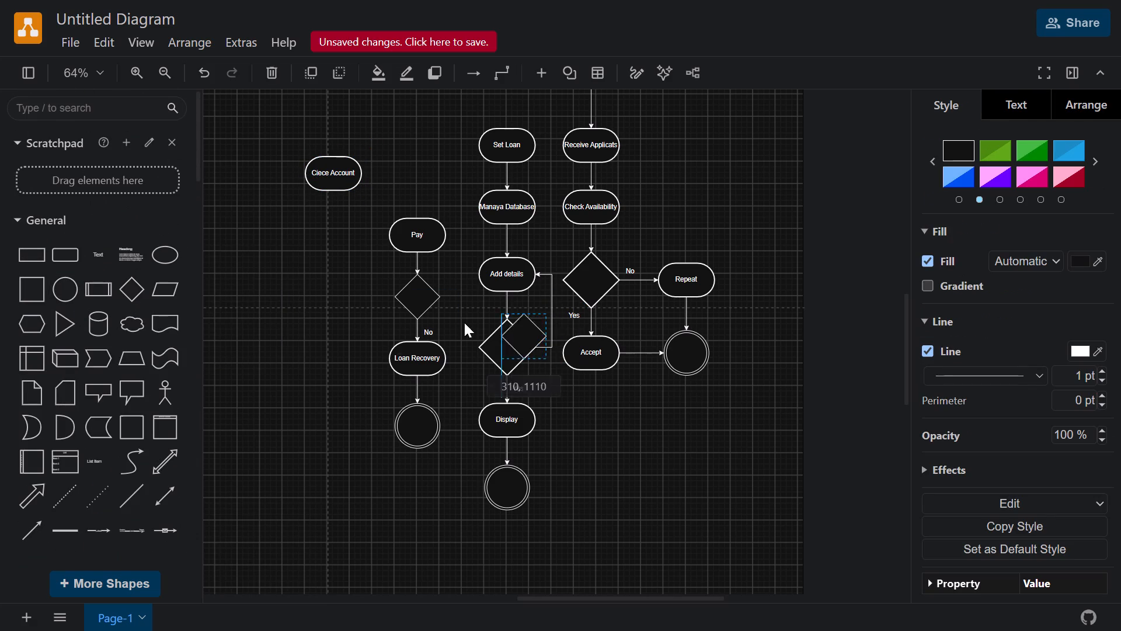
drag(464, 323, 330, 232)
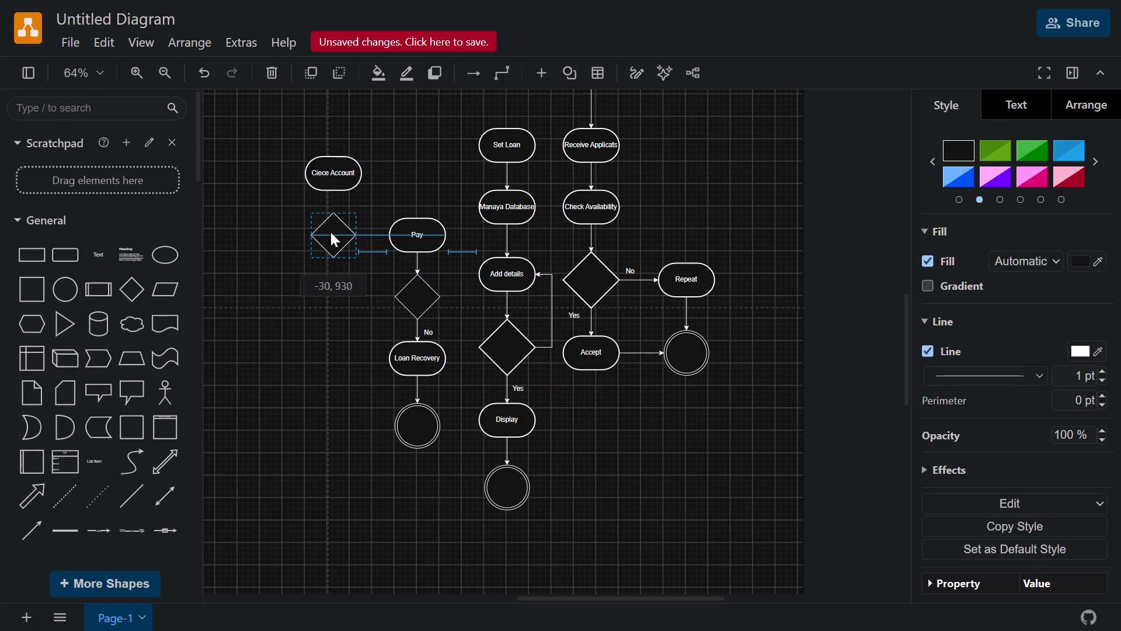
drag(330, 232, 329, 232)
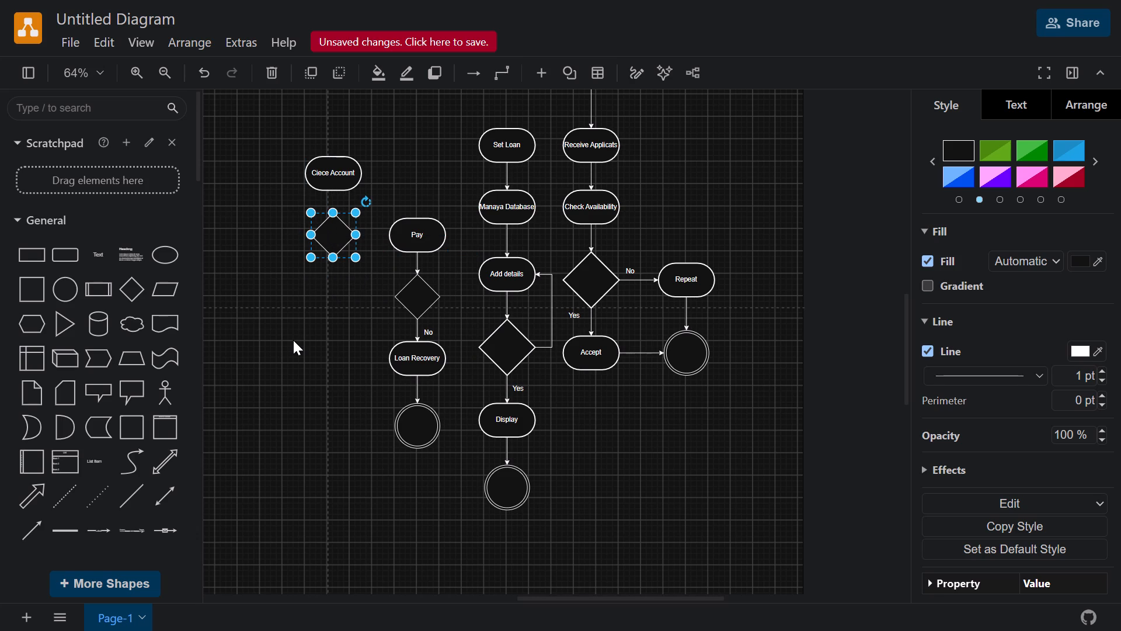
click(293, 340)
Add a double-outlined end circle centred below Ciece Account's decision diamond, level with Pay's decision diamond.
scroll(155, 353, down, 2)
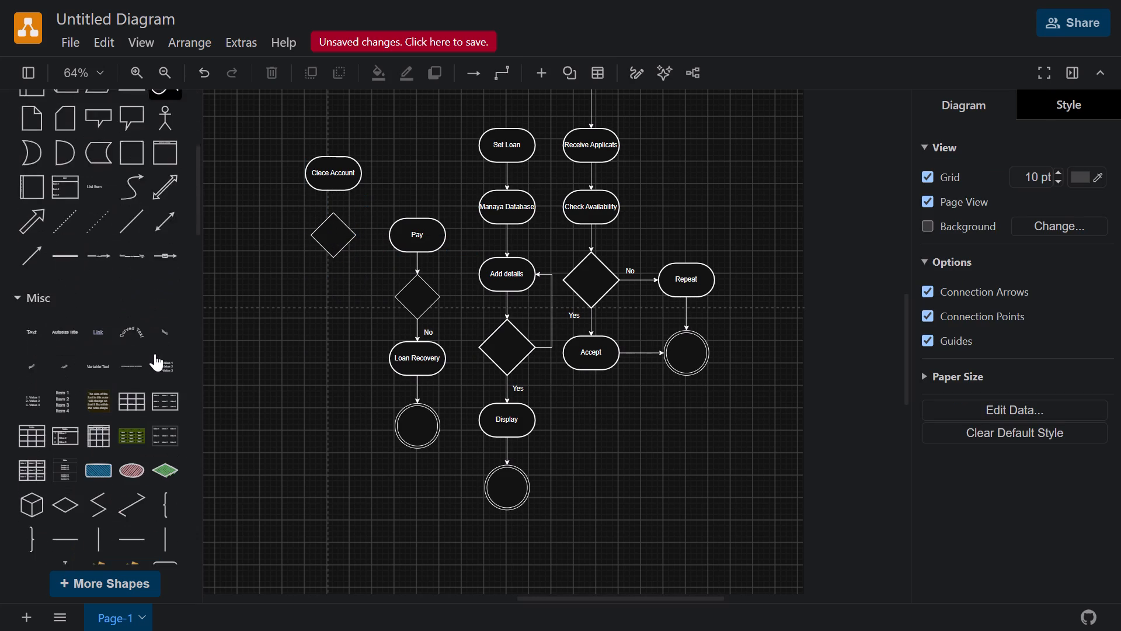
scroll(155, 353, down, 4)
click(165, 297)
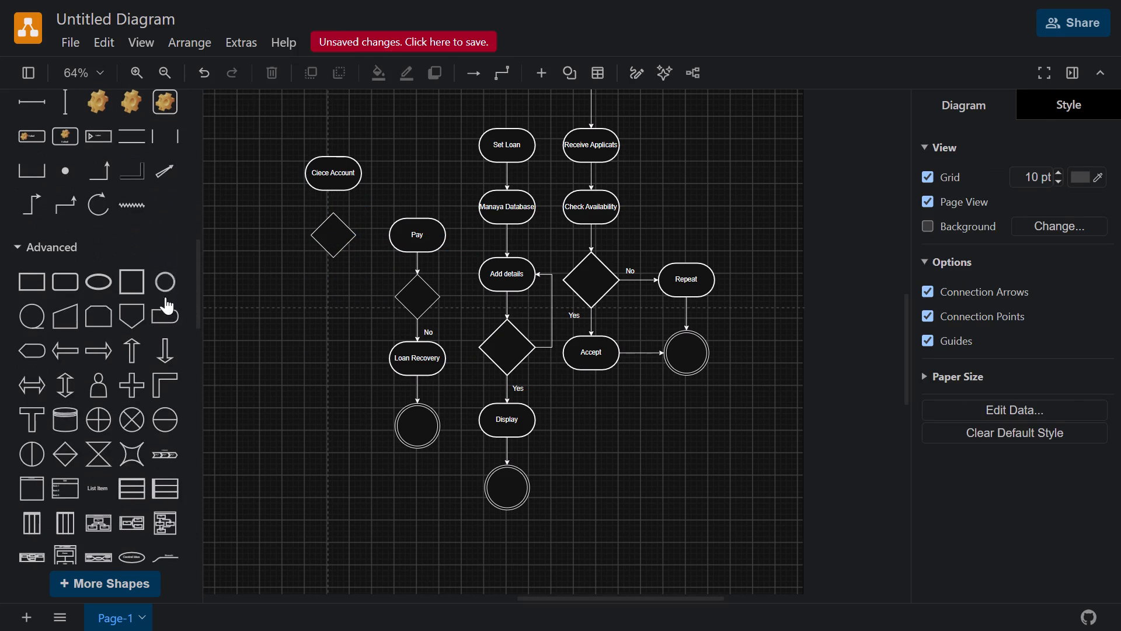
drag(548, 337, 326, 286)
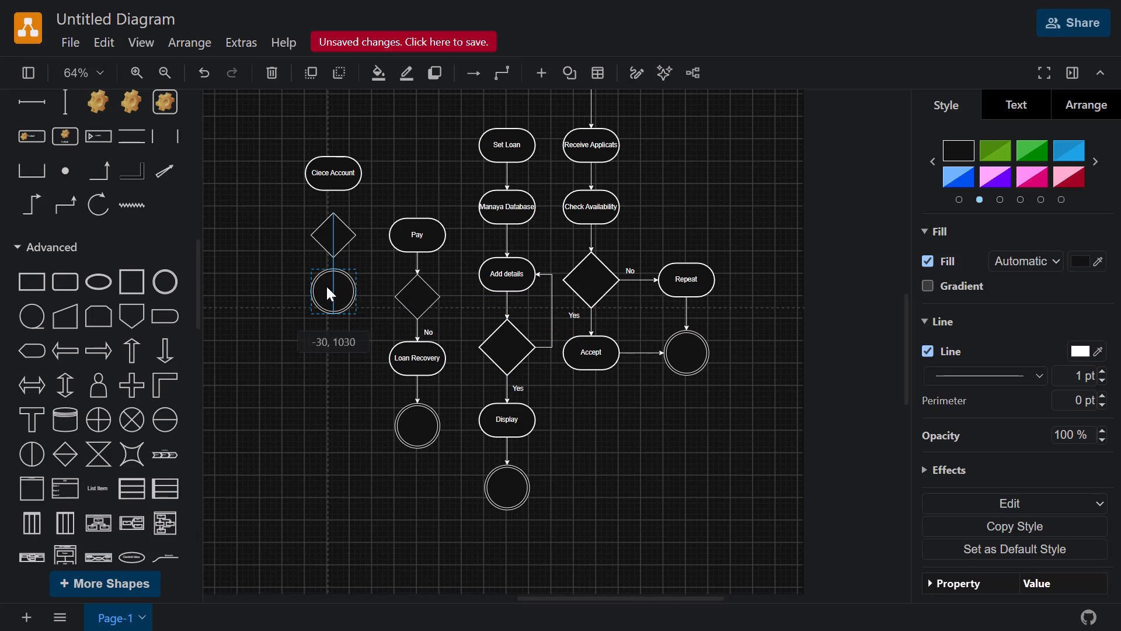
drag(326, 286, 333, 293)
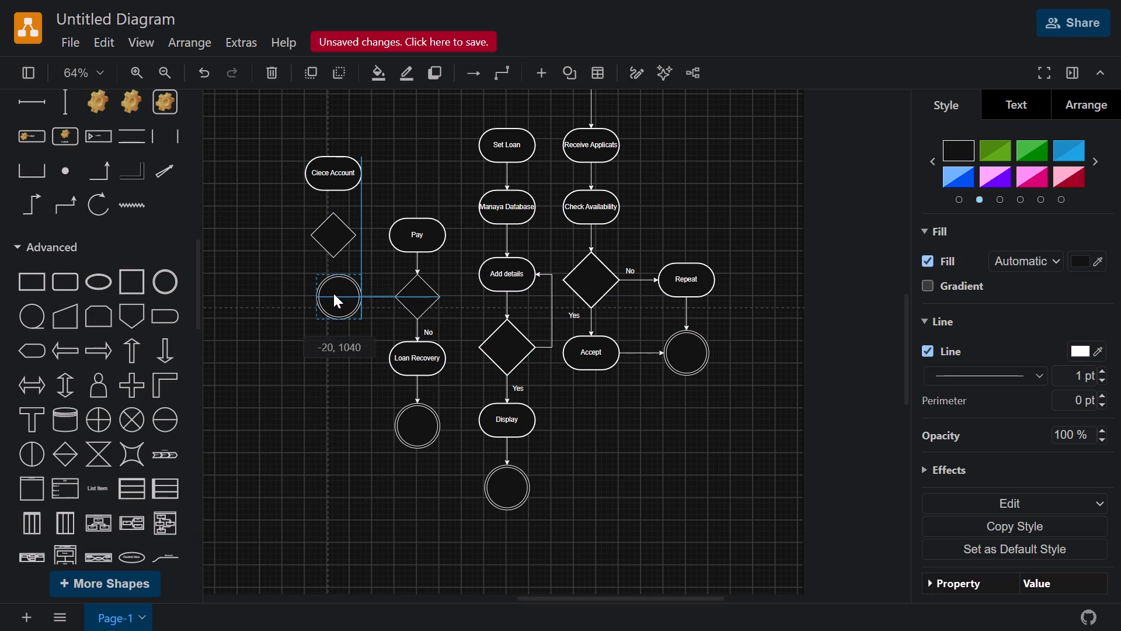
drag(333, 293, 330, 292)
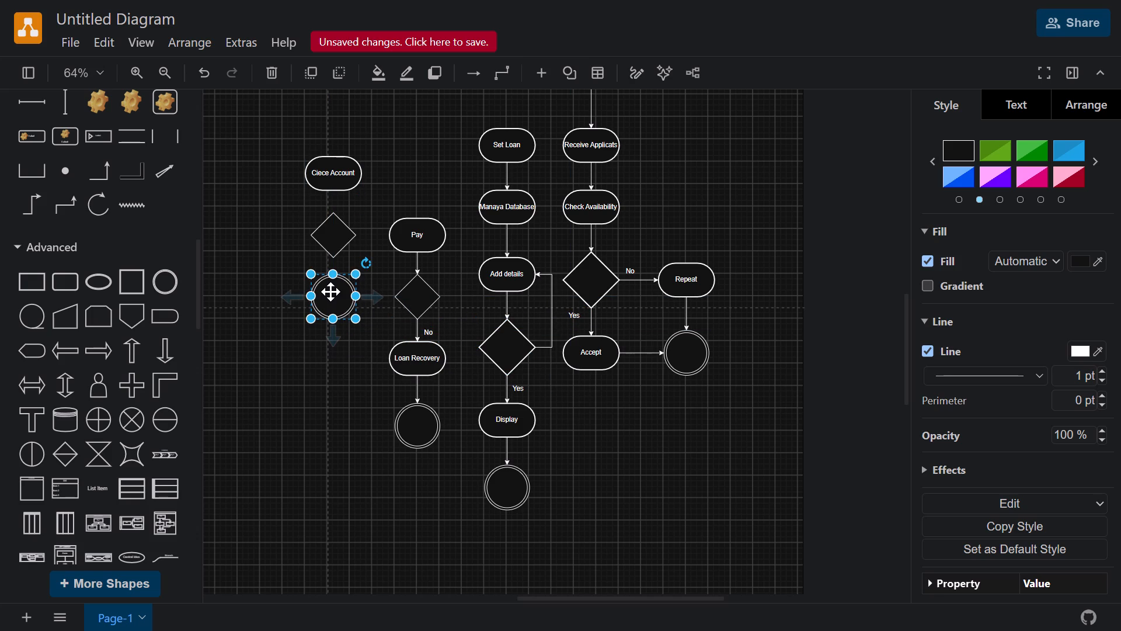
click(307, 396)
Connect the bottom of Ciece Account to the top of its decision diamond with a straight directional arrow.
scroll(66, 339, up, 1)
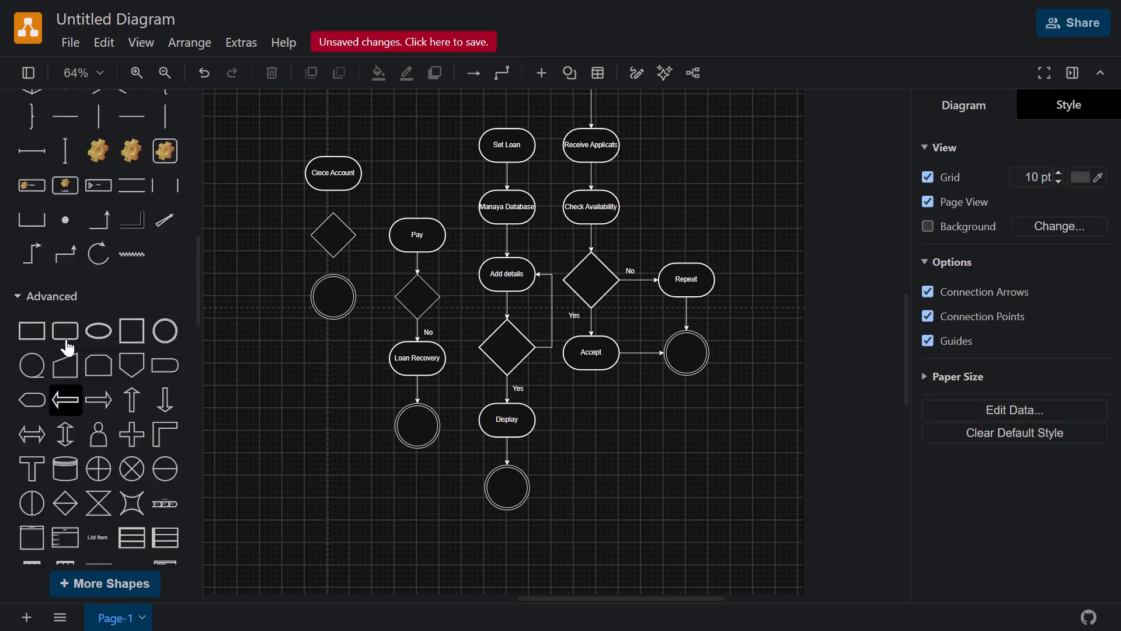
scroll(66, 339, up, 6)
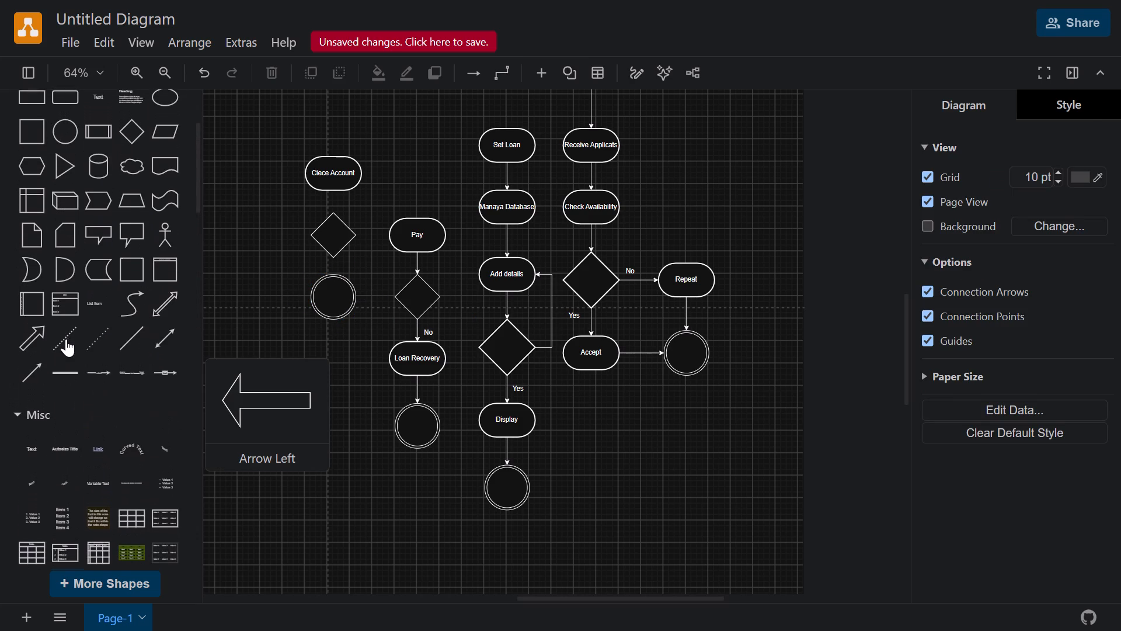
click(25, 387)
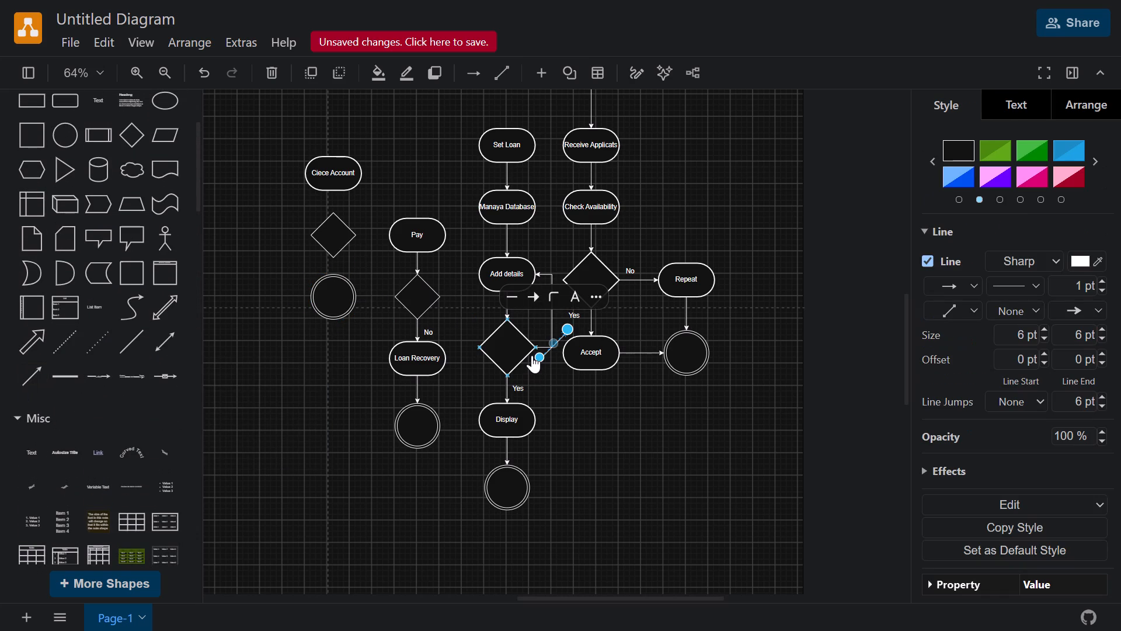
drag(538, 356, 326, 186)
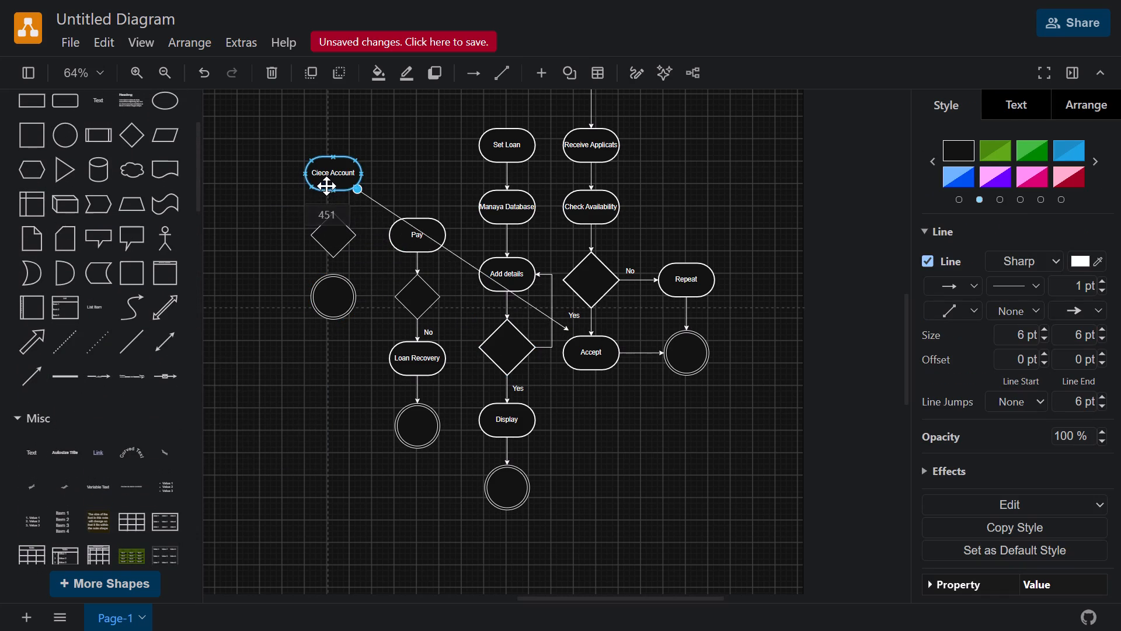
drag(326, 186, 330, 188)
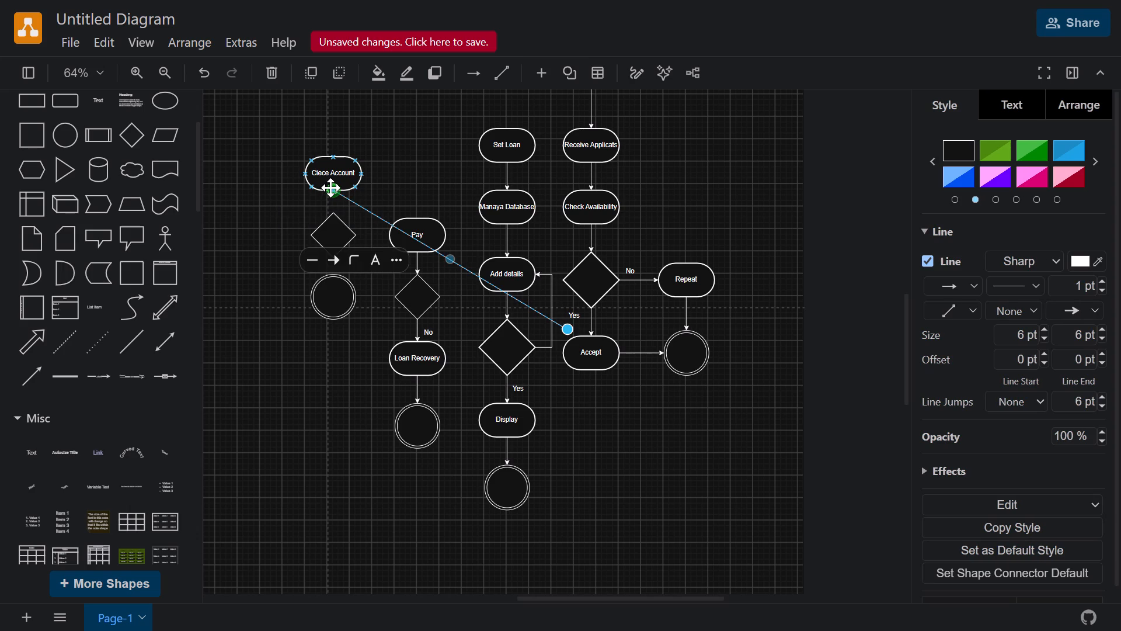
drag(568, 329, 344, 224)
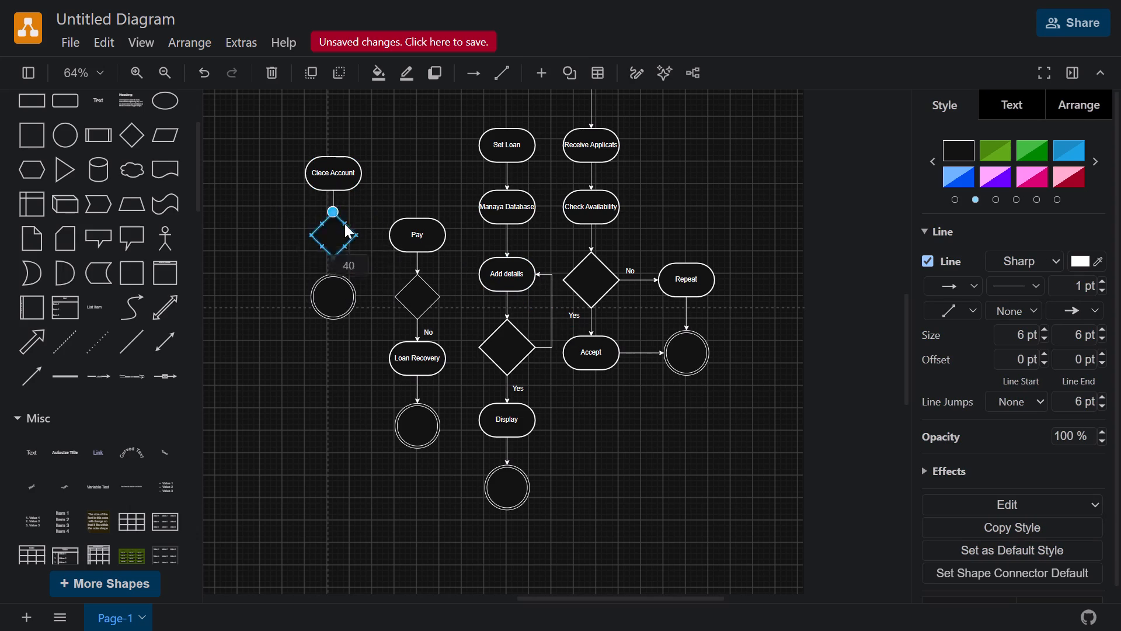
drag(344, 224, 333, 222)
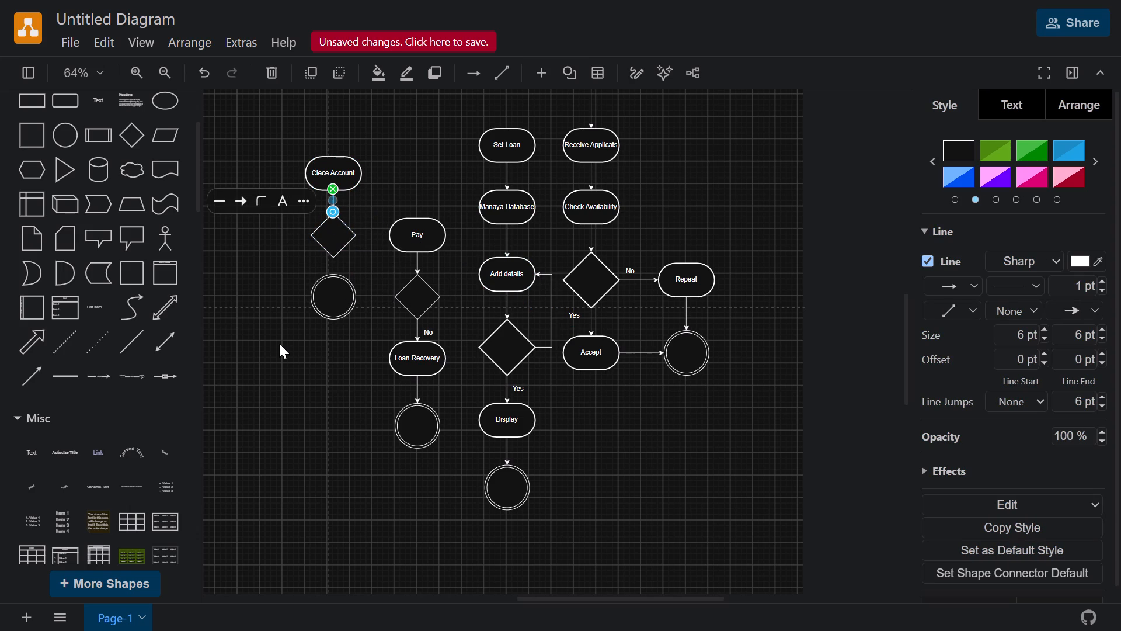
click(279, 344)
Connect the right corner of Ciece Account's decision diamond to the left side of Pay with a straight directional arrow.
click(25, 370)
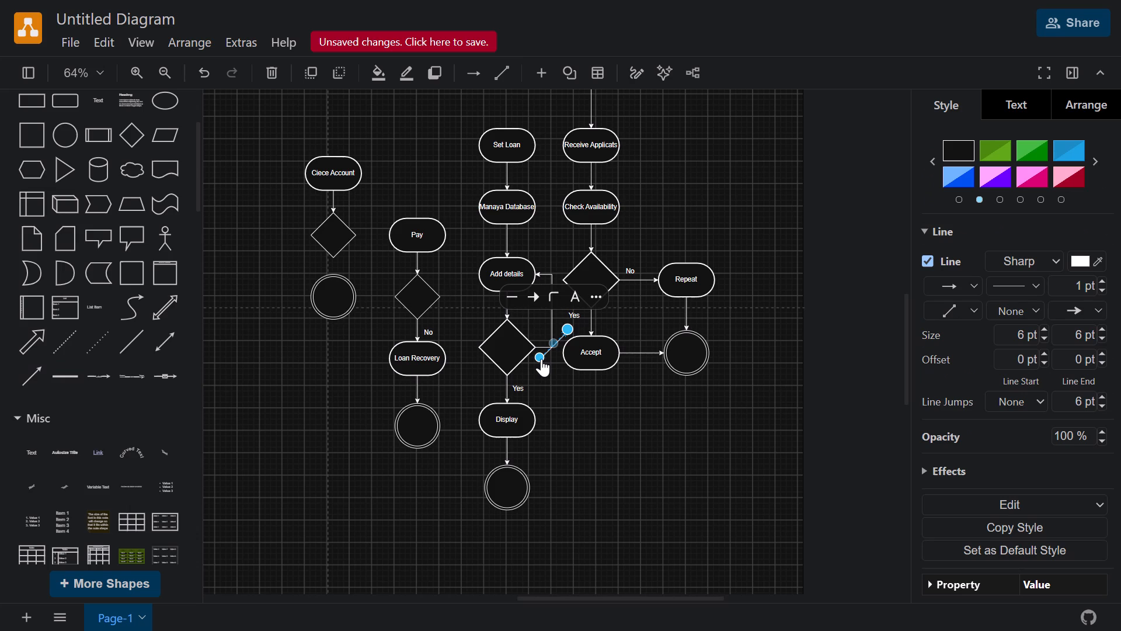
drag(541, 359, 335, 230)
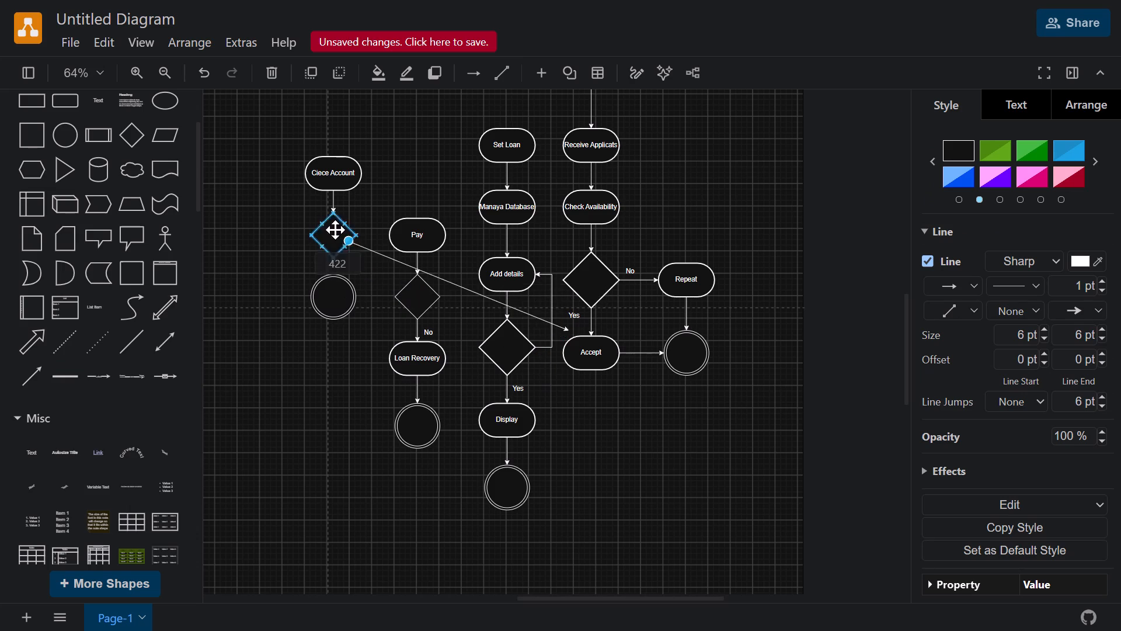
drag(335, 230, 359, 231)
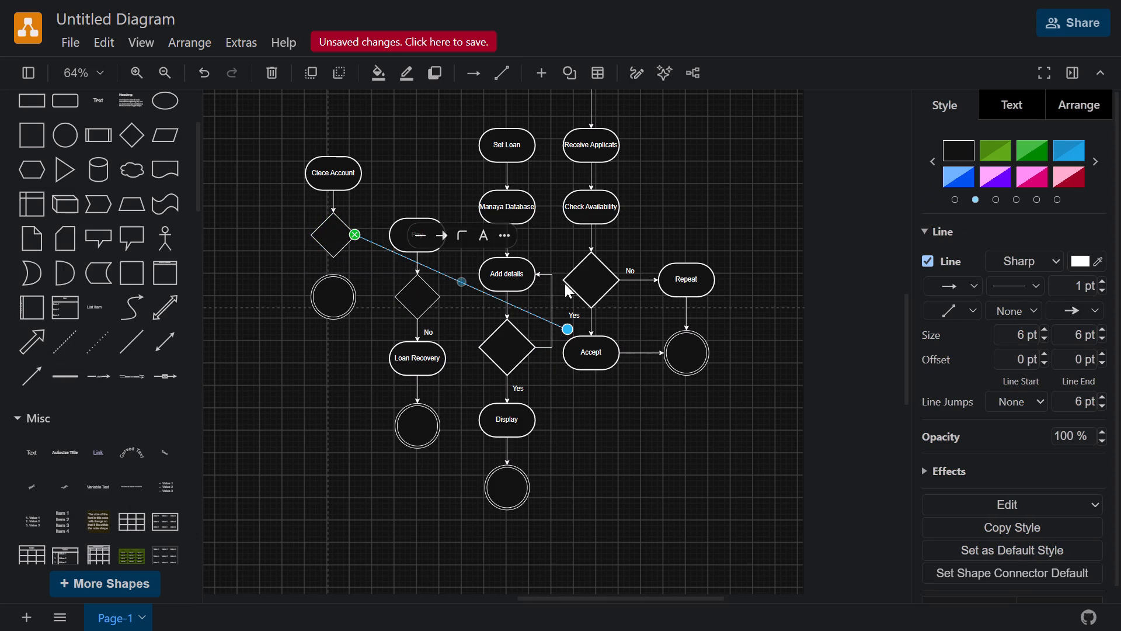
drag(568, 332, 418, 243)
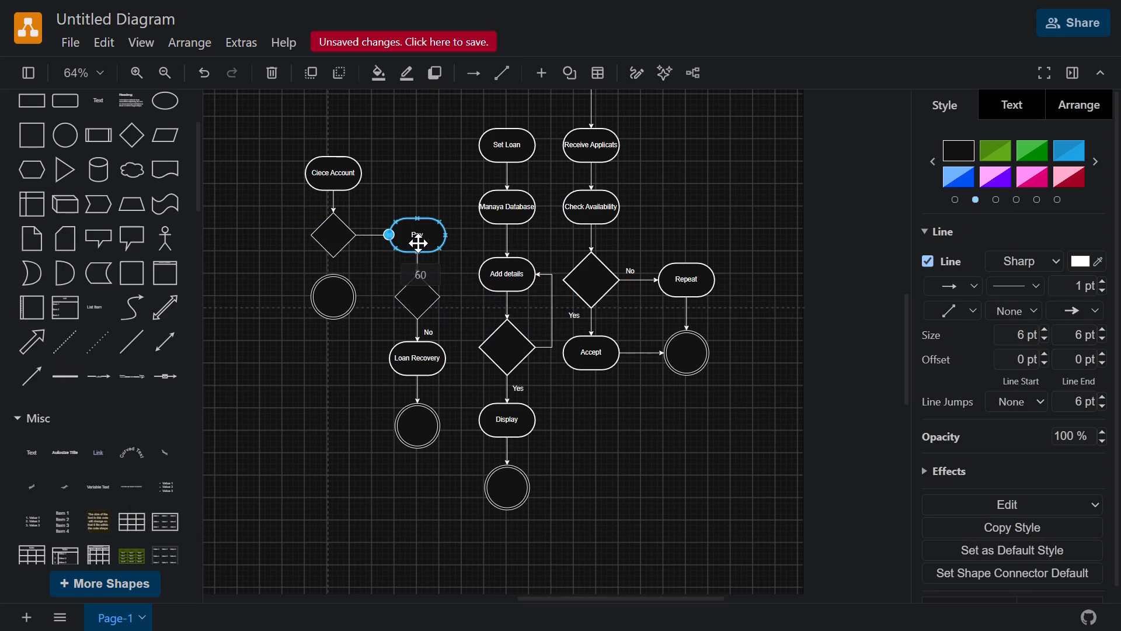
drag(418, 243, 416, 242)
click(368, 269)
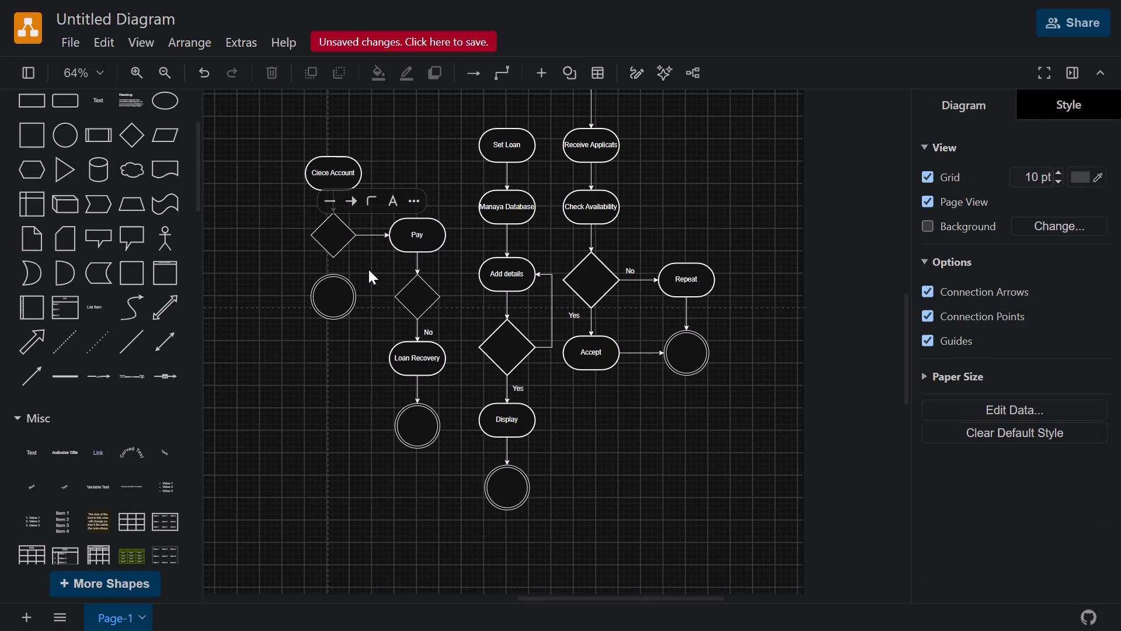
Add a "NO" text label above the arrow from Ciece Account's decision diamond to Pay.
double_click(366, 220)
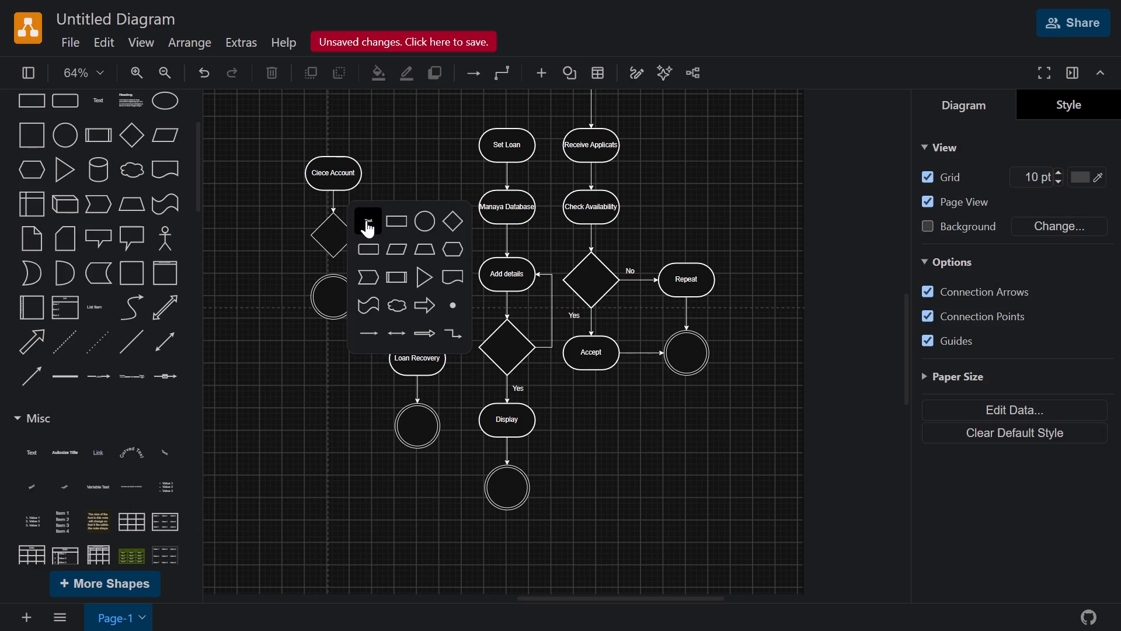
click(366, 220)
key(BackSpace)
text(NO)
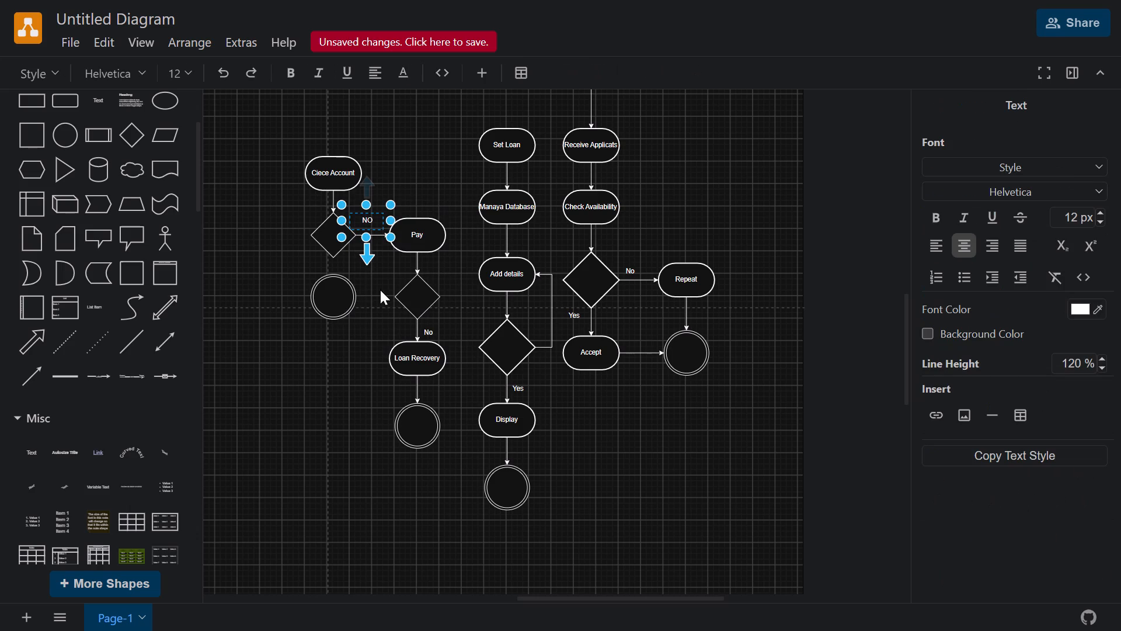
click(380, 291)
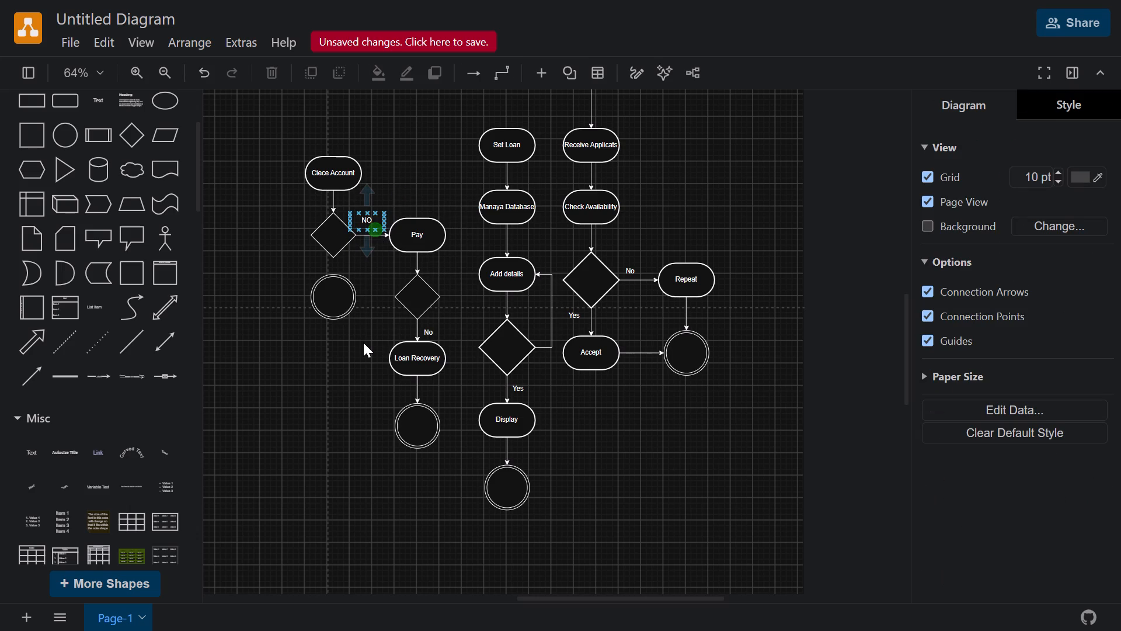
Connect the bottom of Ciece Account's decision diamond to the top of the end circle below it with a straight directional arrow.
click(30, 372)
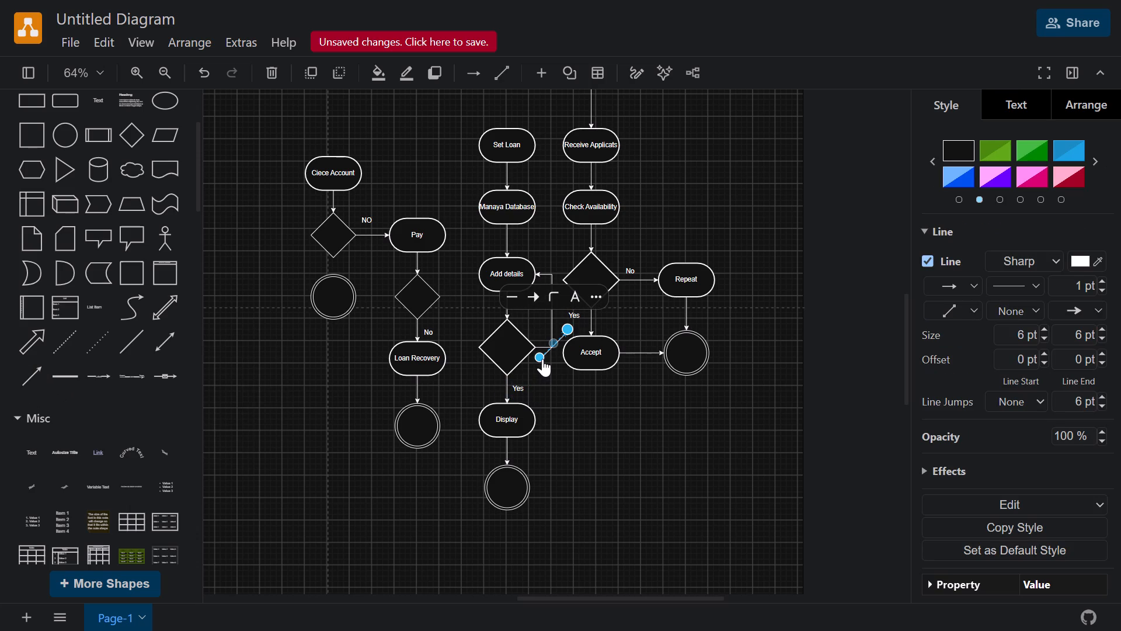
drag(542, 359, 329, 259)
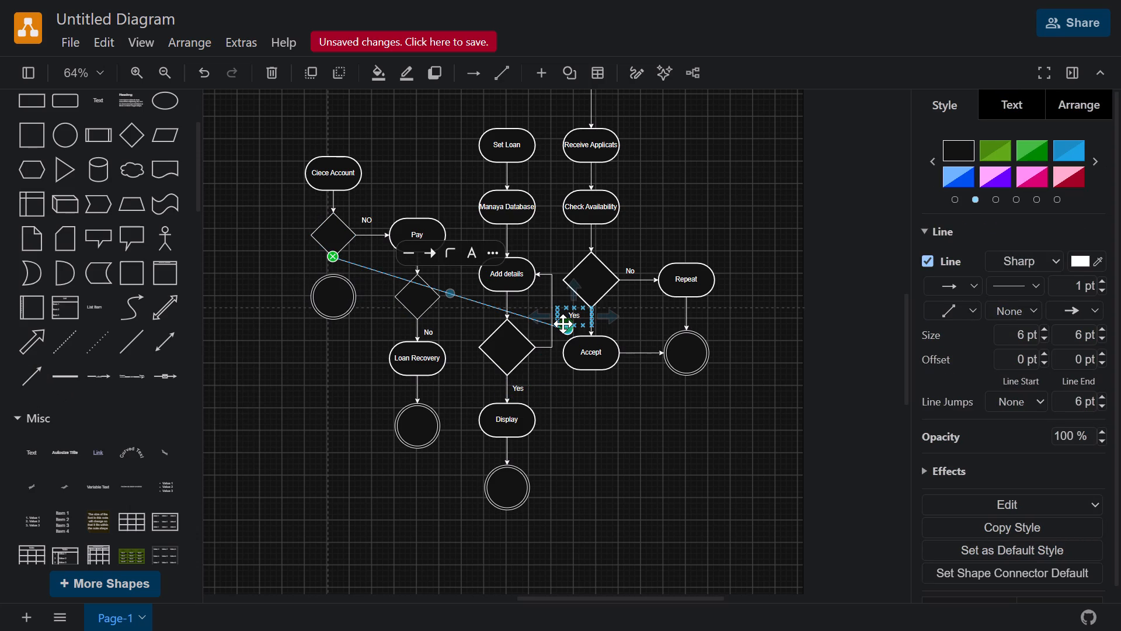
drag(566, 330, 335, 275)
click(336, 383)
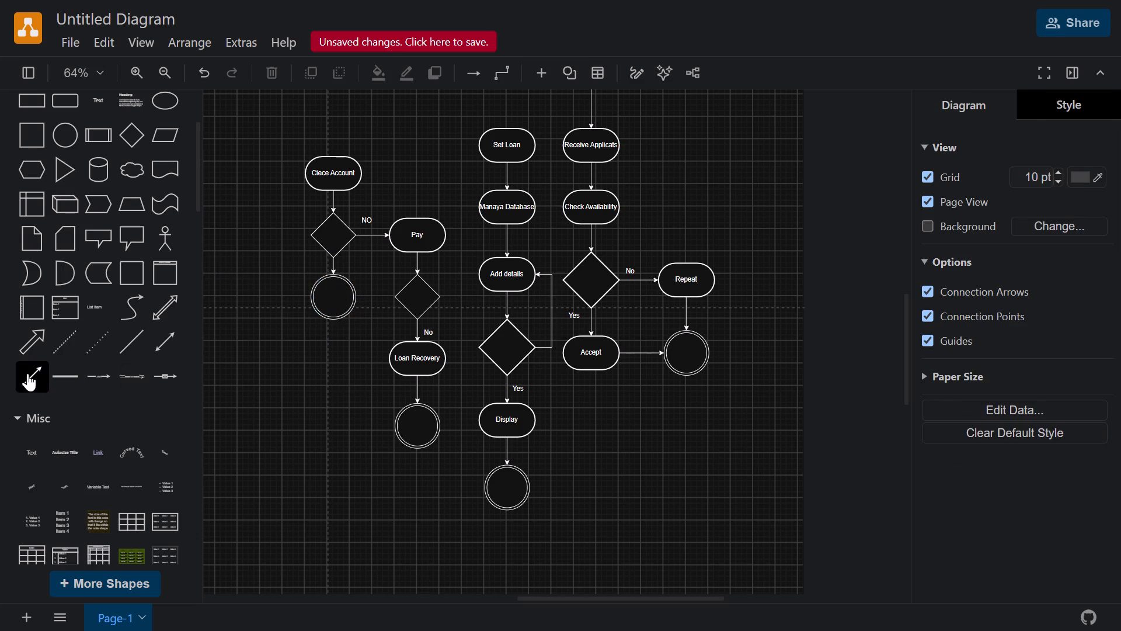
Connect the left corner of Pay's decision diamond to the right side of Ciece Account's end circle with a straight directional arrow.
click(27, 373)
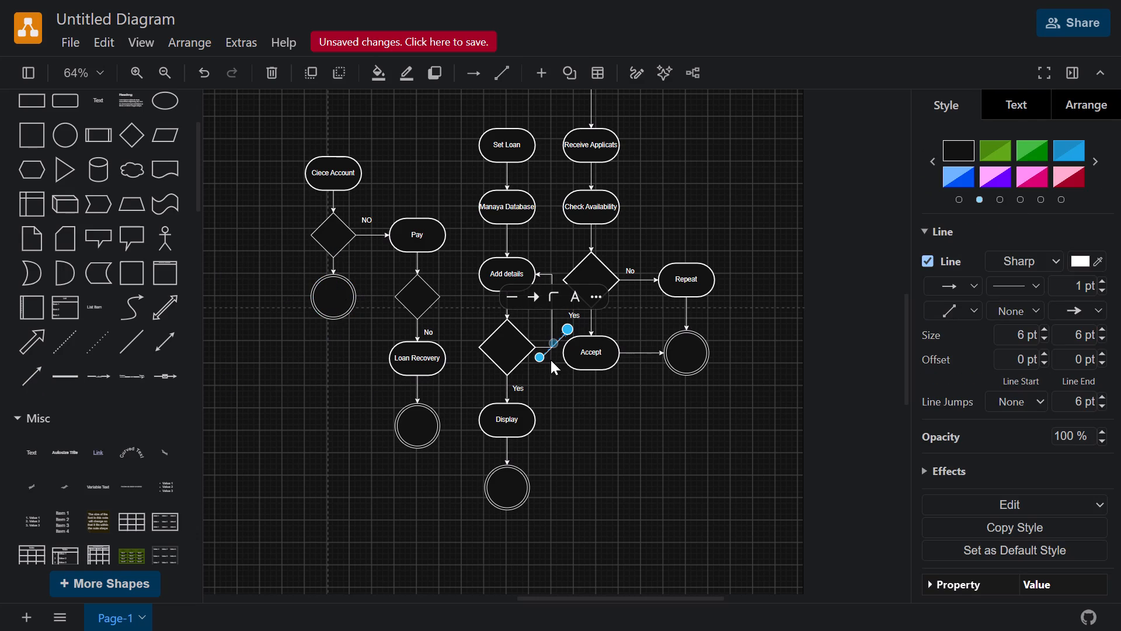
drag(542, 356, 395, 300)
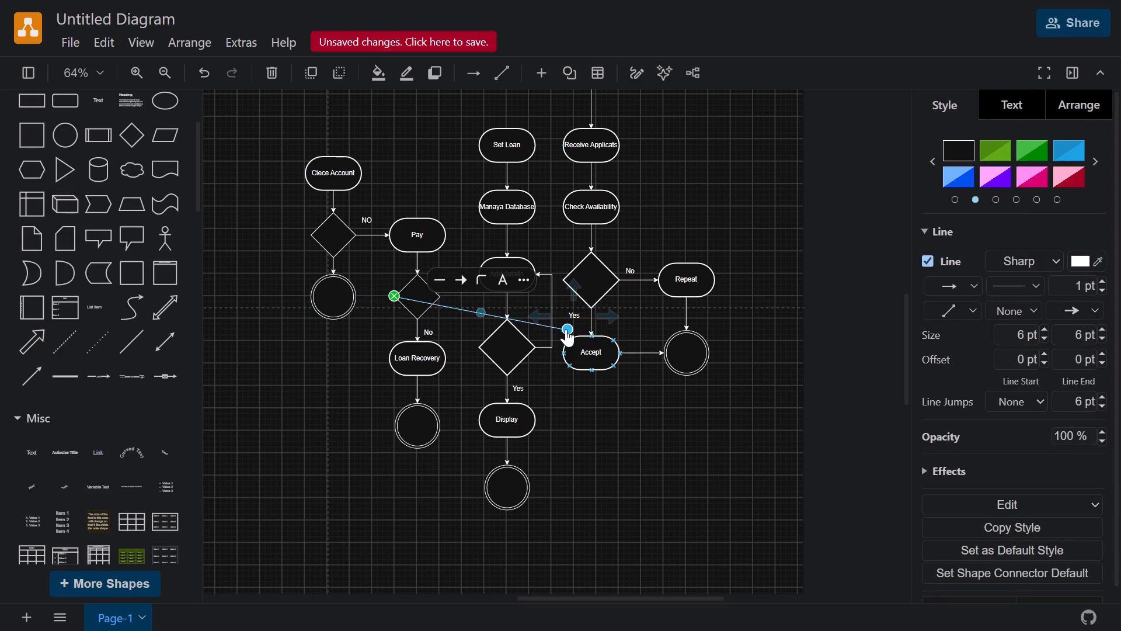
drag(566, 328, 319, 299)
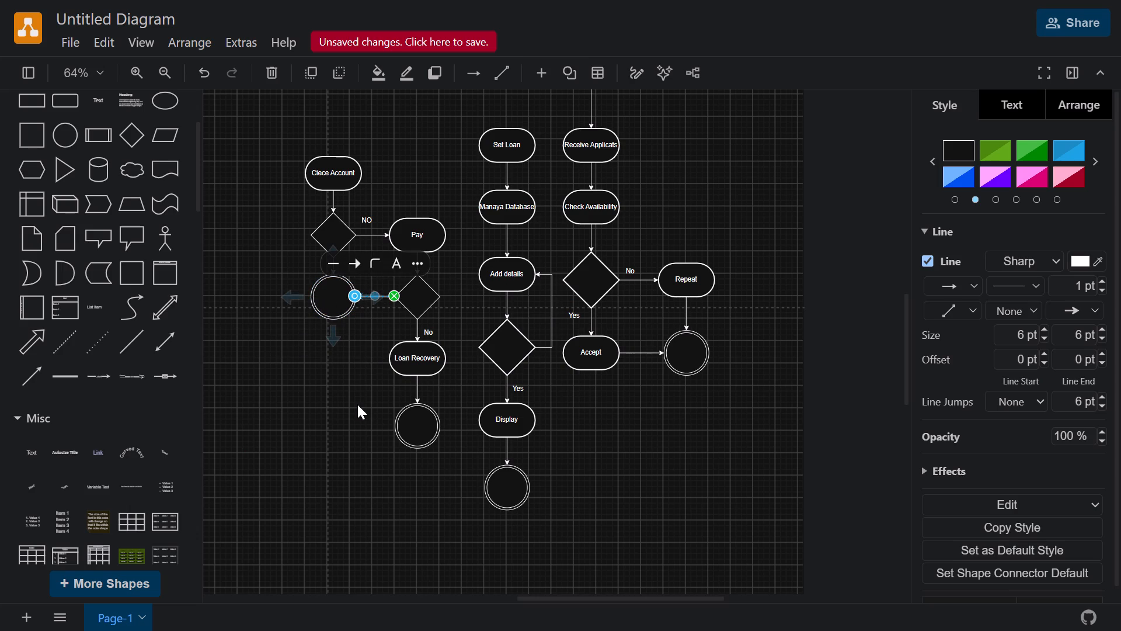
click(357, 404)
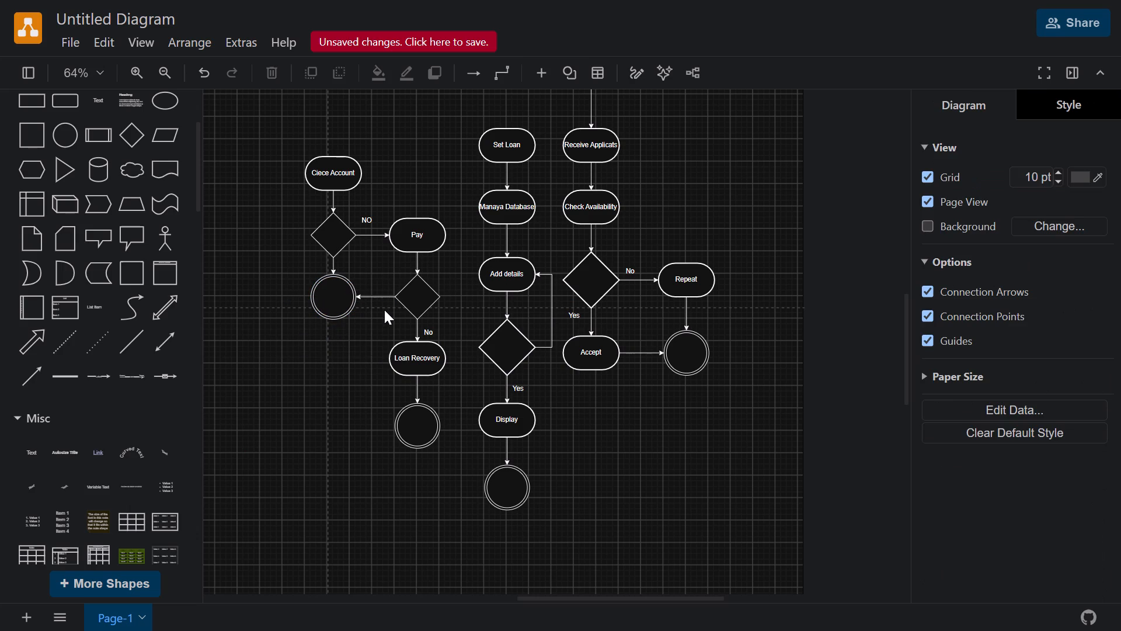
Add a "Yes" text label below the arrow from Pay's decision diamond to Ciece Account's end circle.
double_click(376, 307)
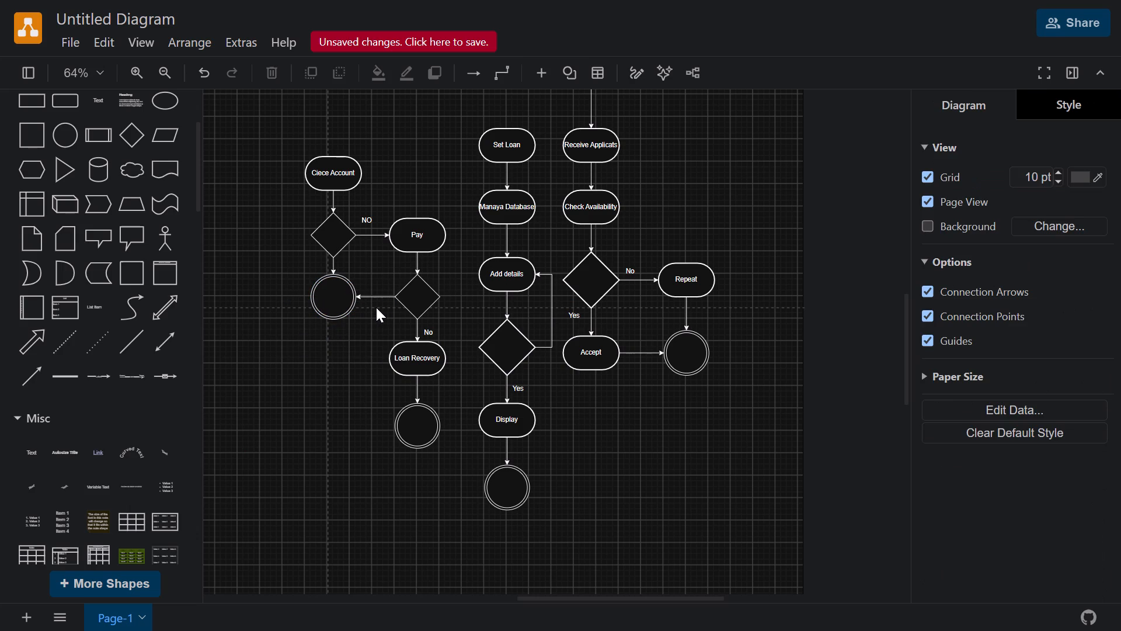
click(376, 307)
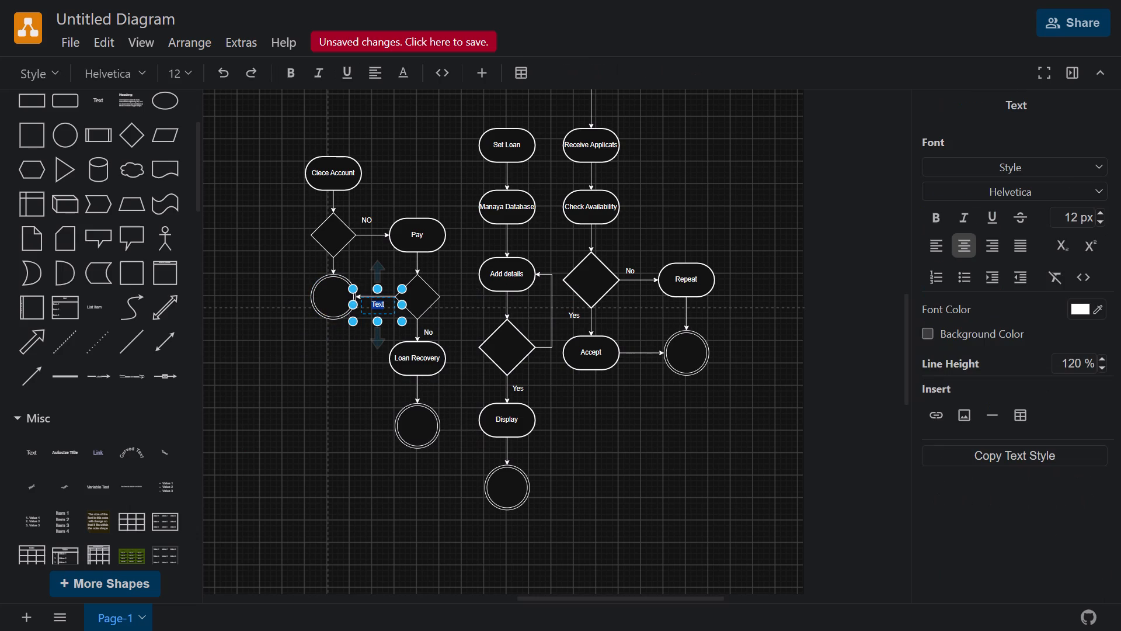
key(BackSpace)
text(Yes)
Add a "Yes" text label beside the arrow from Ciece Account's decision diamond down to its end circle.
double_click(342, 262)
click(342, 262)
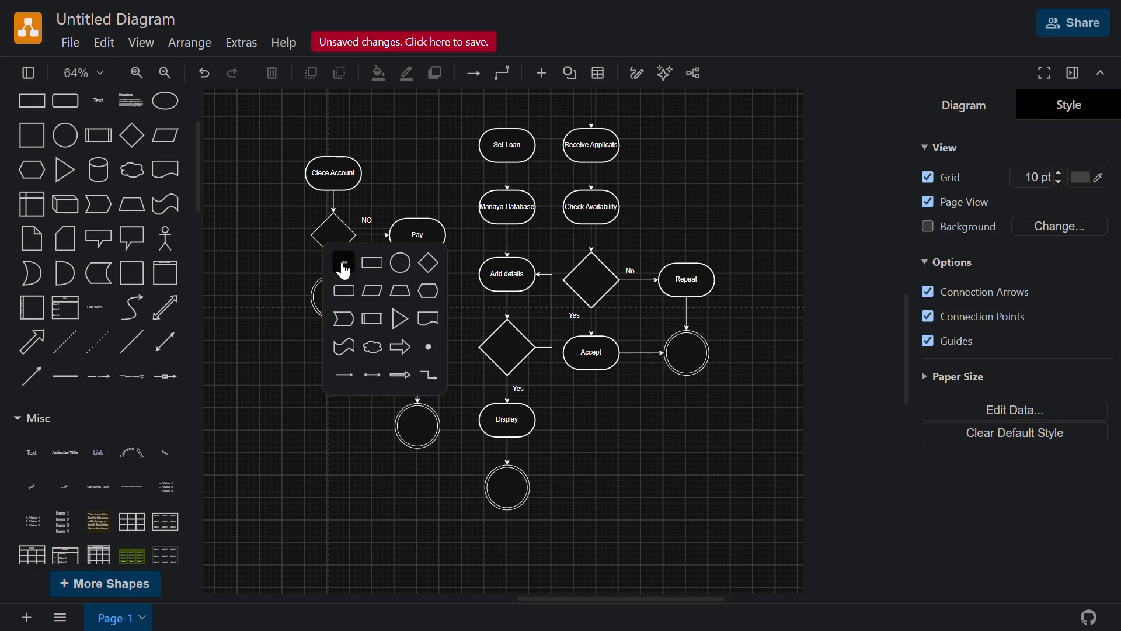
key(BackSpace)
key(BackSpace)
text(Yes)
click(333, 427)
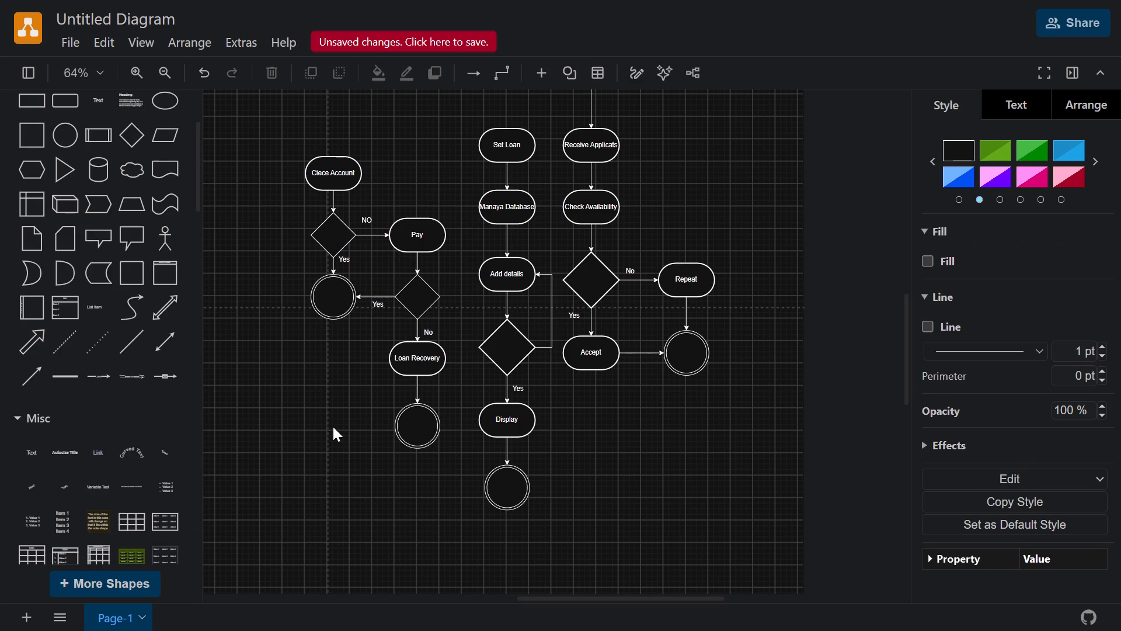
Place a flowchart Terminator shape centred below Ciece Account's end circle, level with Loan Recovery.
scroll(54, 327, up, 1)
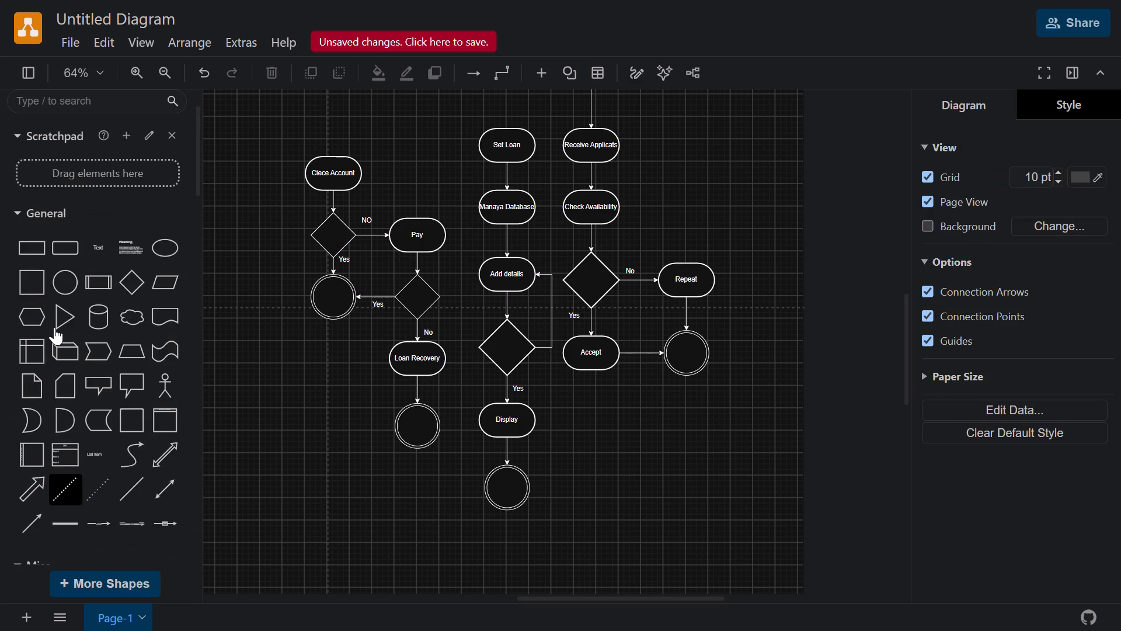
scroll(54, 327, down, 7)
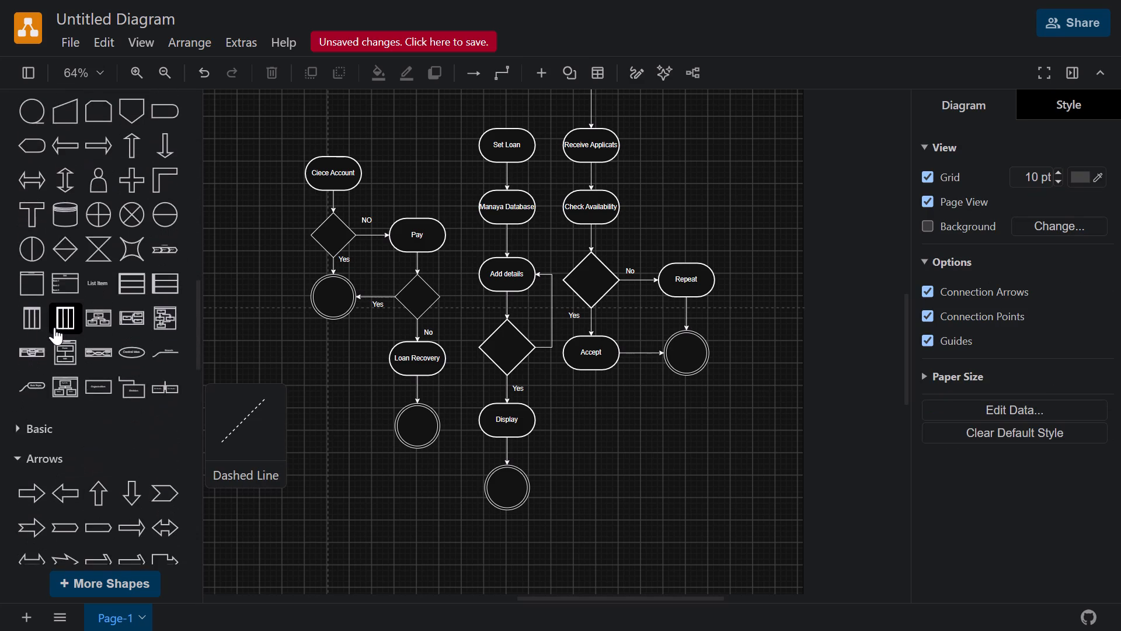
scroll(54, 327, down, 5)
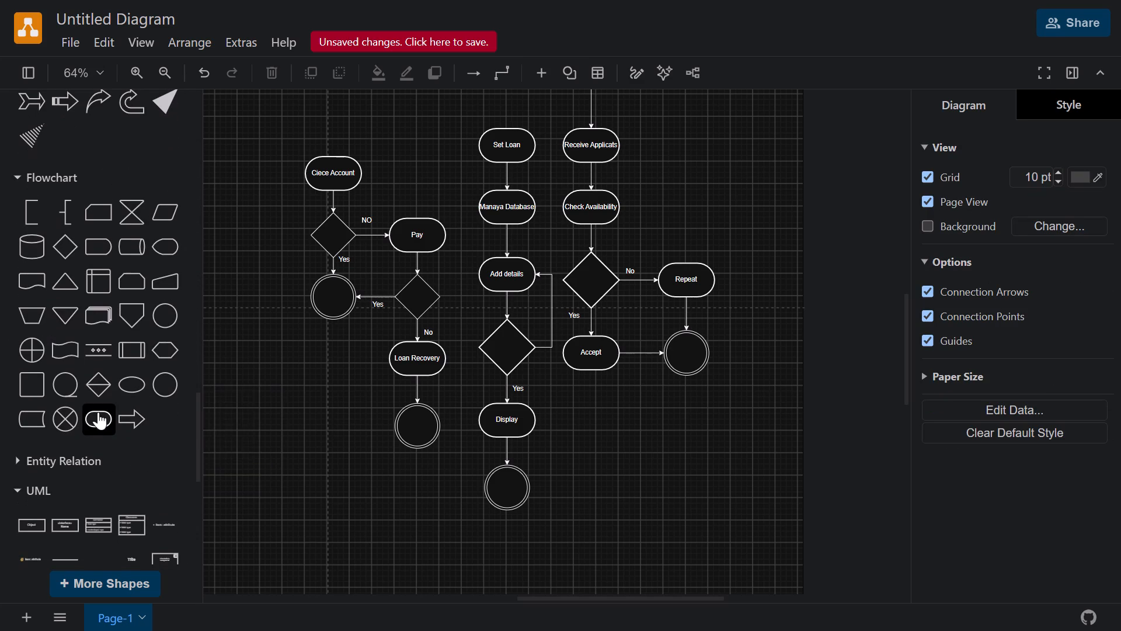
click(89, 415)
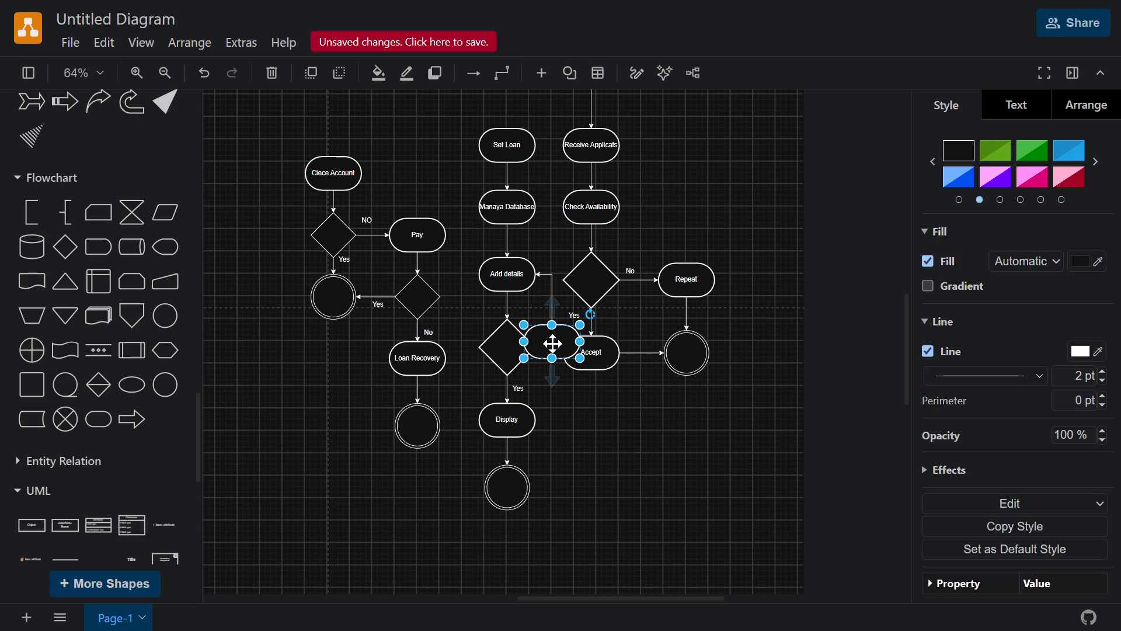
drag(552, 344, 328, 363)
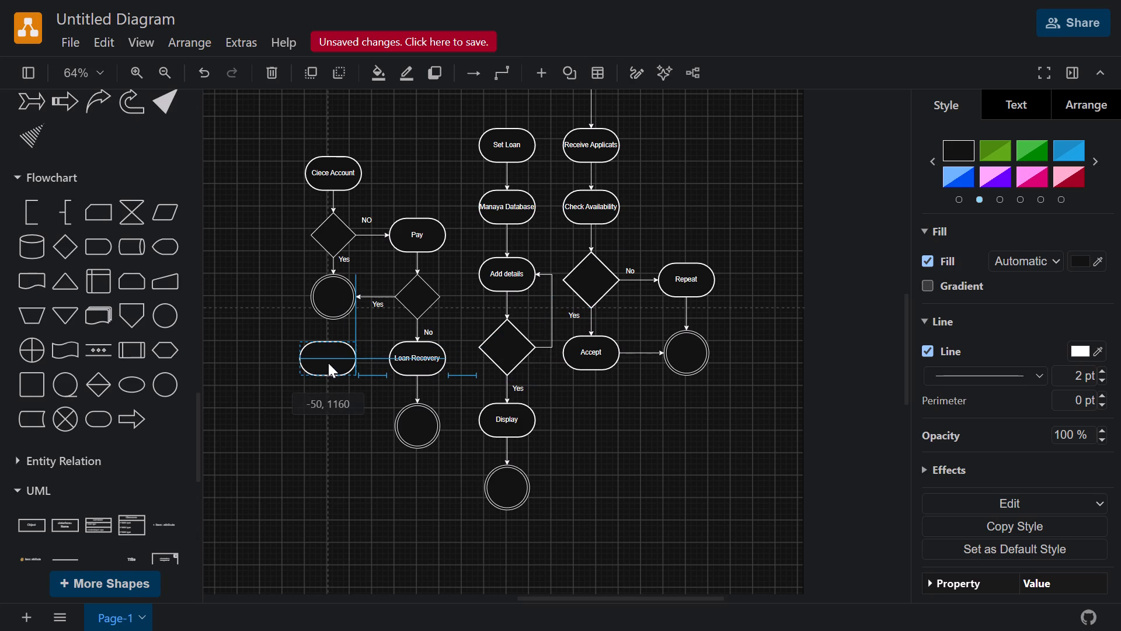
drag(328, 363, 326, 357)
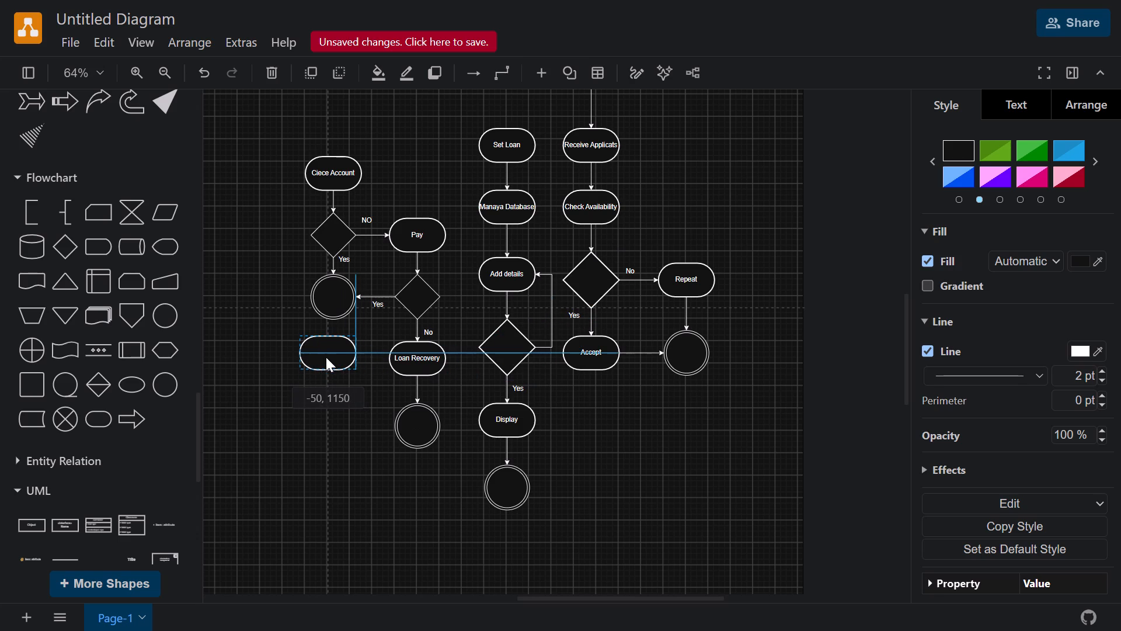
drag(326, 357, 330, 359)
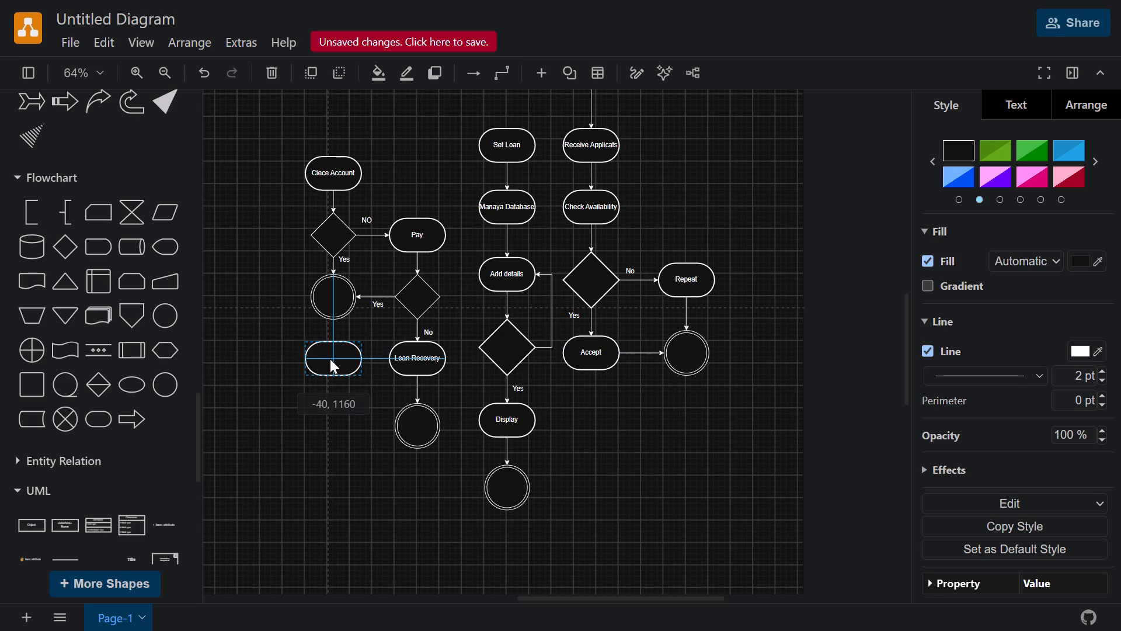
drag(330, 359, 332, 359)
Label the new terminator below Ciece Account's end circle "Contact Enede." with "Advisor" on a second line.
double_click(332, 359)
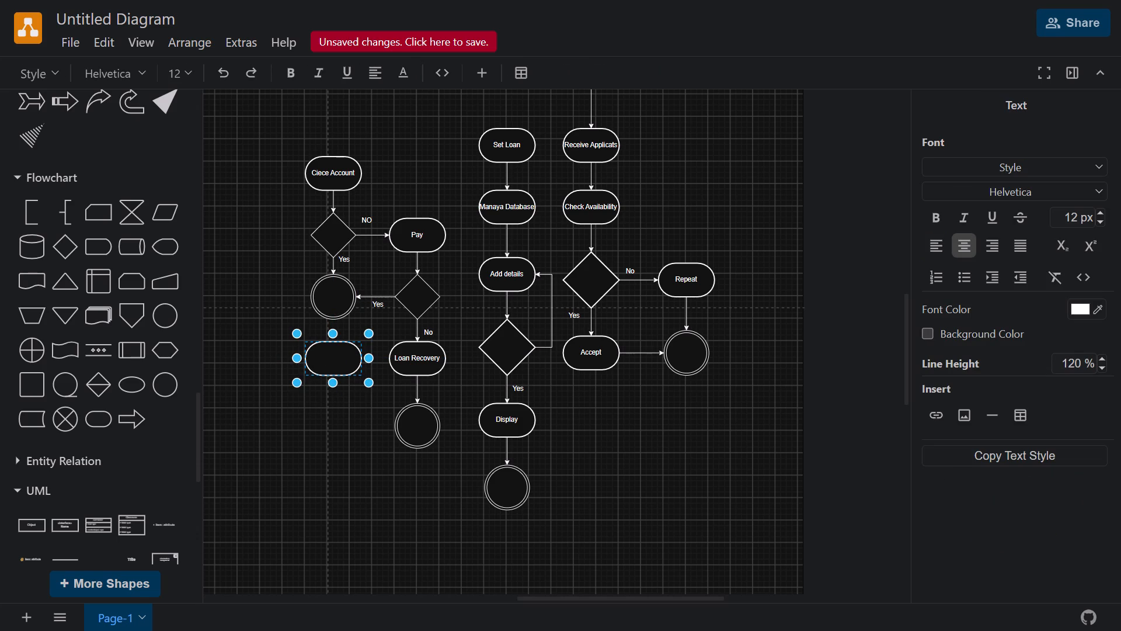
text(Contact ENded)
key(BackSpace)
key(BackSpace)
key(BackSpace)
key(BackSpace)
text(nede.)
key(shift+Return)
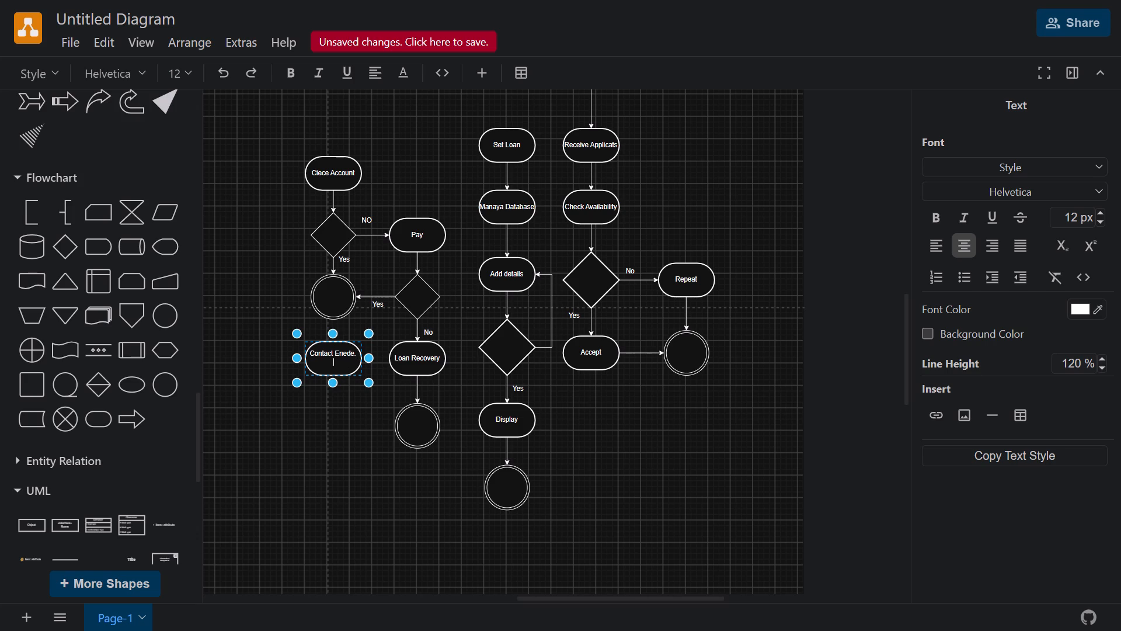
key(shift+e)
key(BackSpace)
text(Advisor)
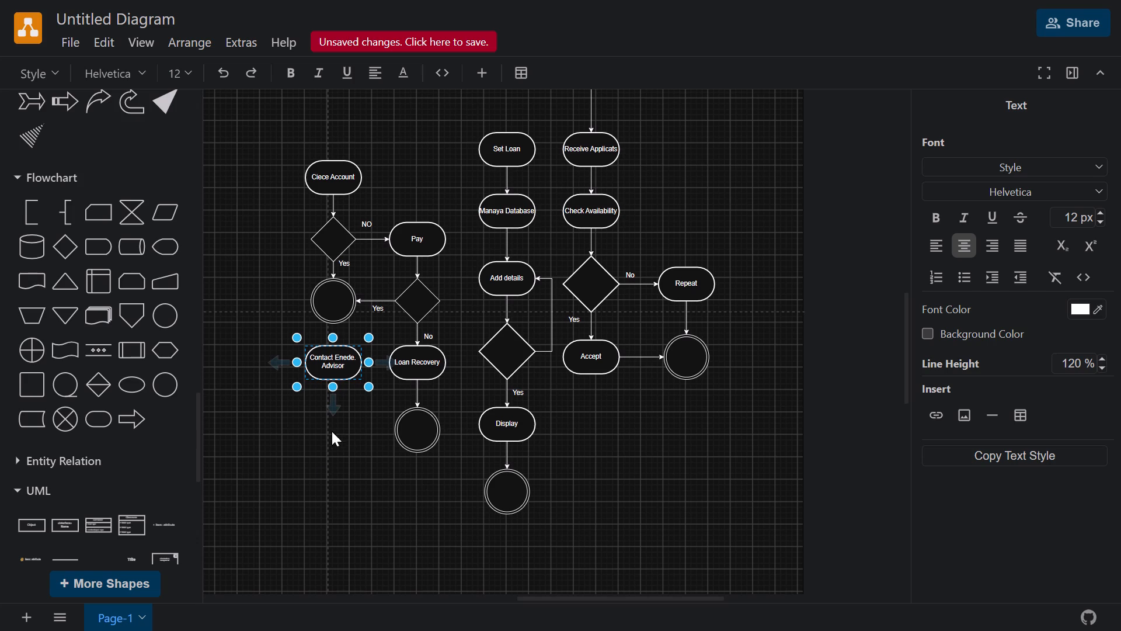
Place a double-circle end shape centred below Contact Enede. Advisor, level with Loan Recovery's end circle.
click(320, 471)
scroll(152, 310, down, 2)
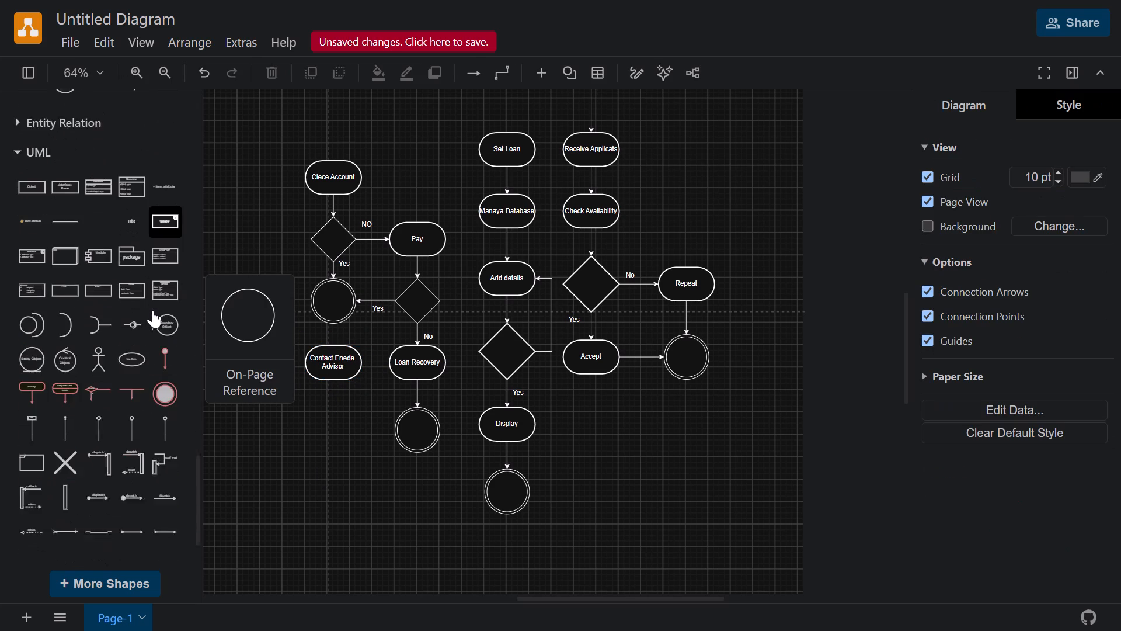
scroll(152, 310, down, 6)
scroll(152, 310, up, 9)
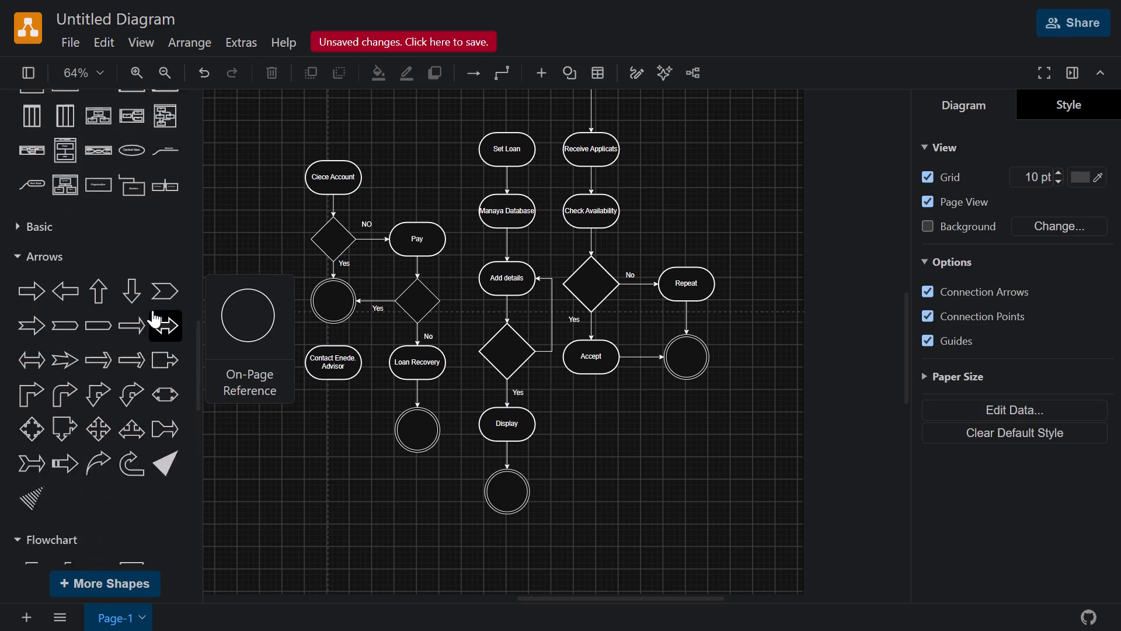
scroll(152, 310, up, 4)
click(164, 273)
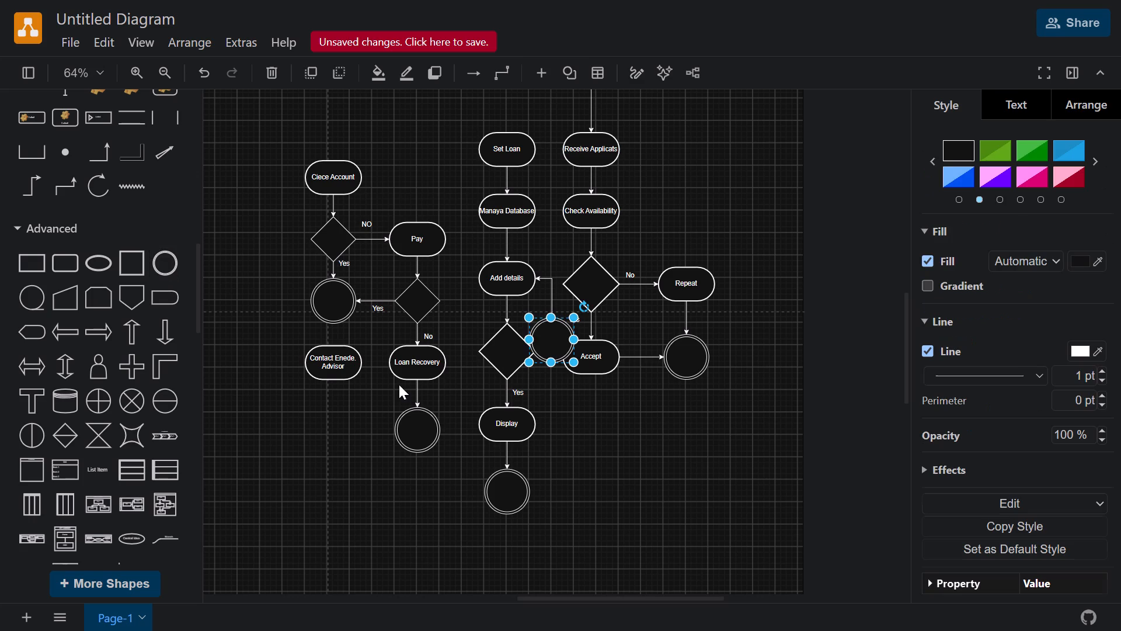
drag(552, 345, 403, 481)
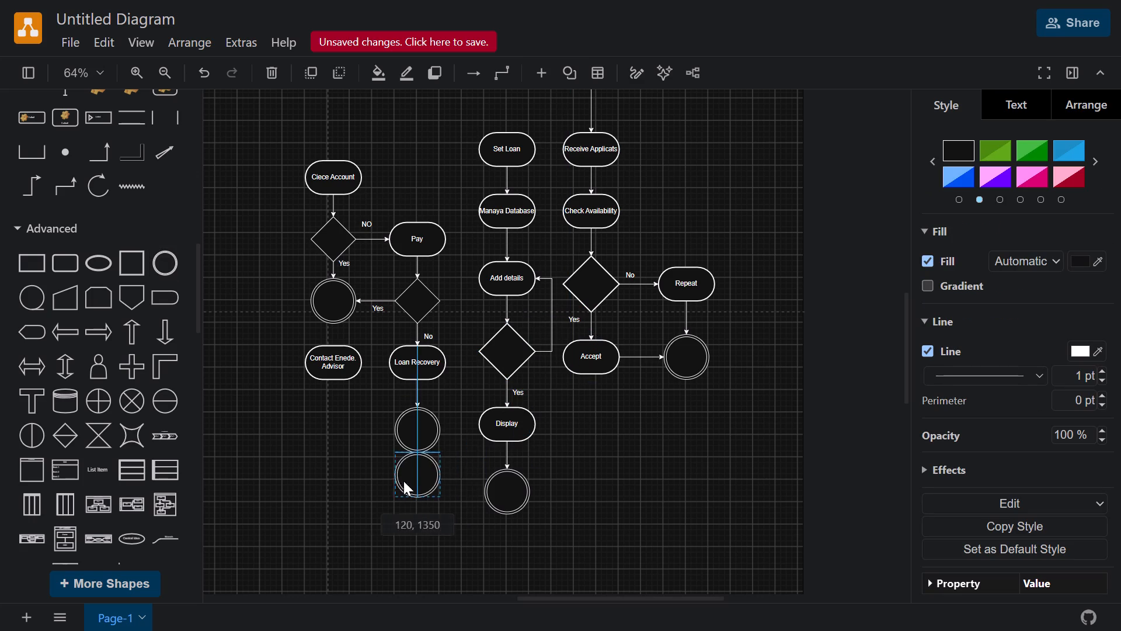
drag(403, 481, 333, 436)
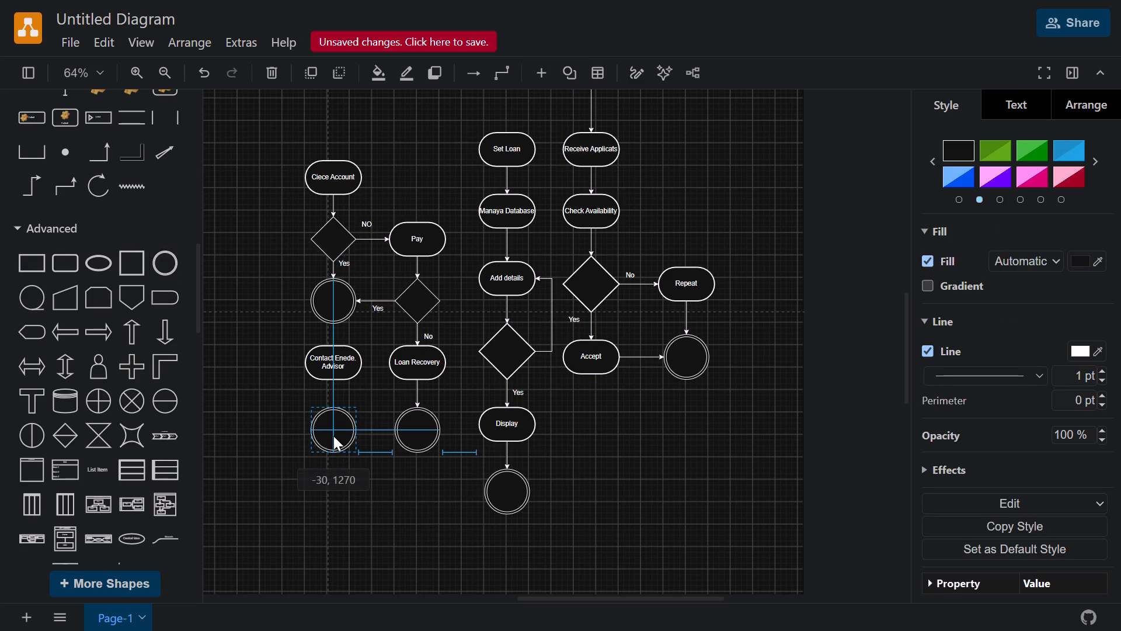
drag(333, 436, 334, 434)
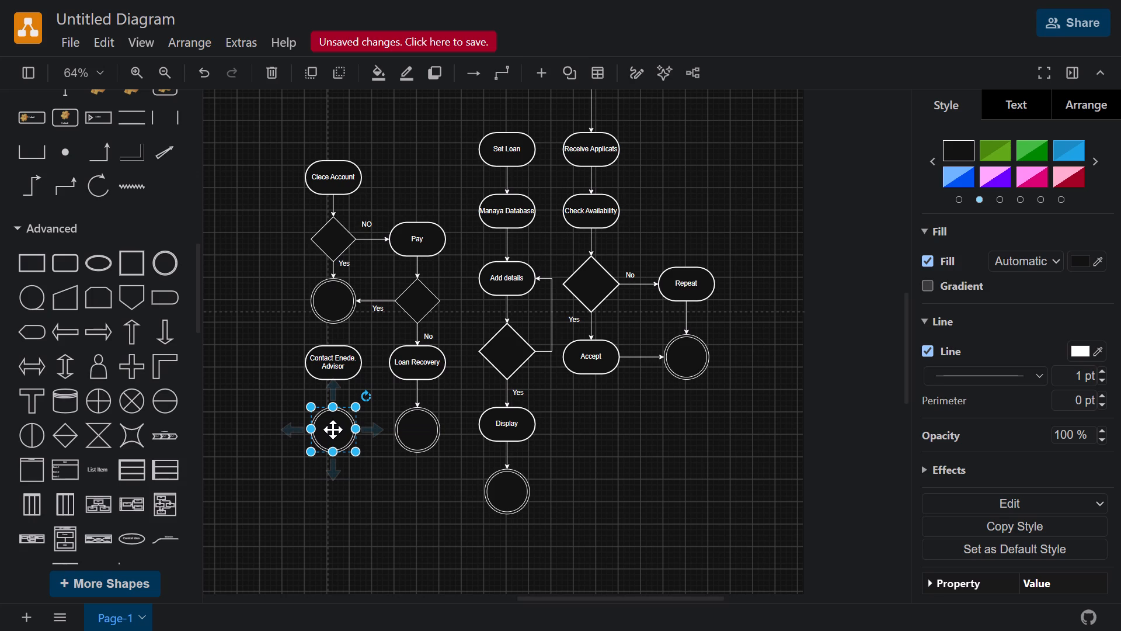
click(273, 388)
Exit the browser's full-screen mode.
key(F11)
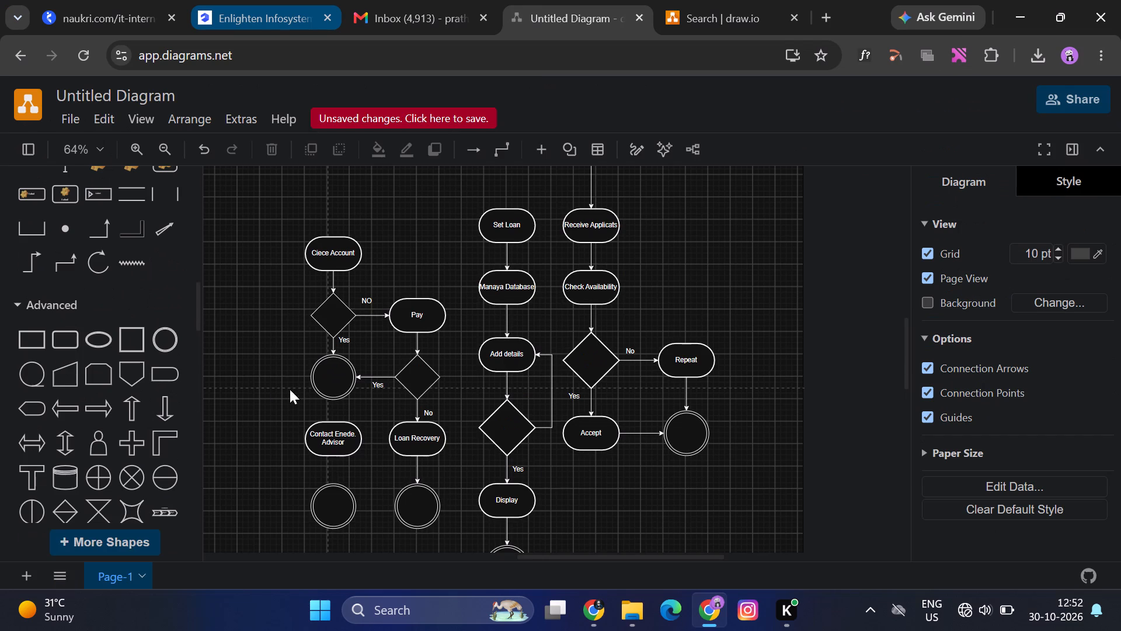
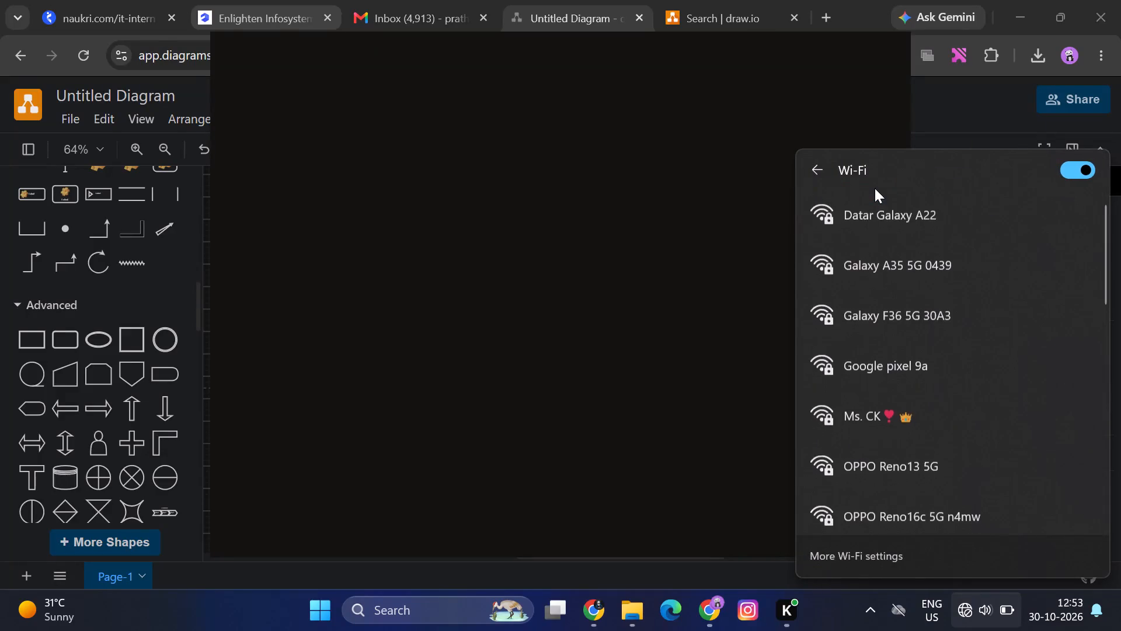
Switch Wi-Fi off and back on to refresh the available networks, and connect to the secured network Lava Agni 2 5G.
scroll(844, 379, up, 4)
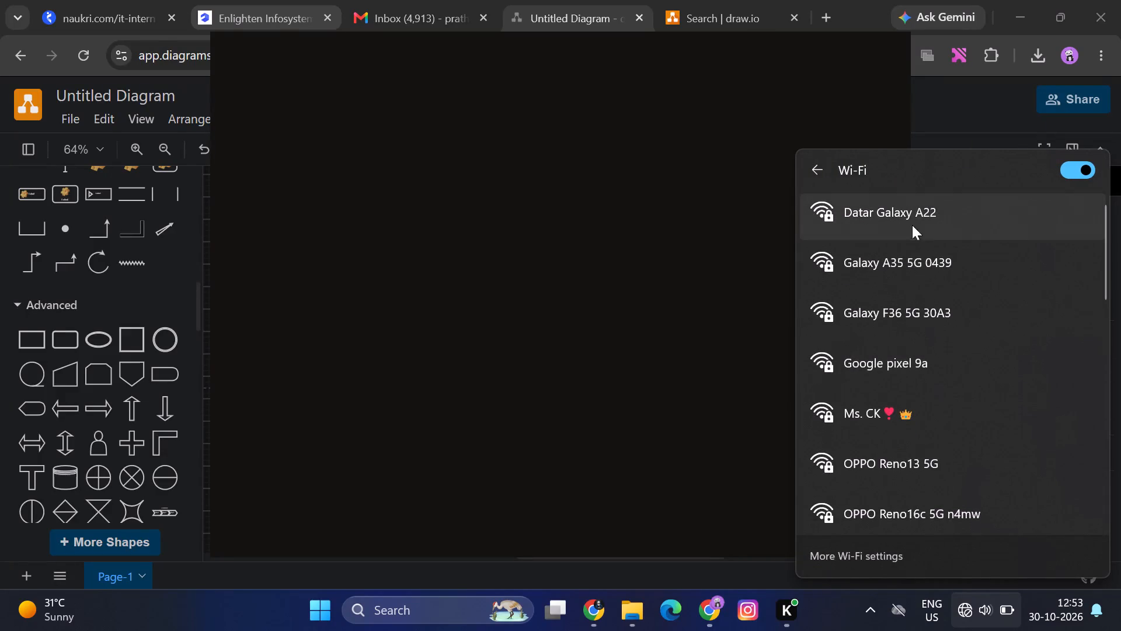
click(1067, 167)
click(1067, 167)
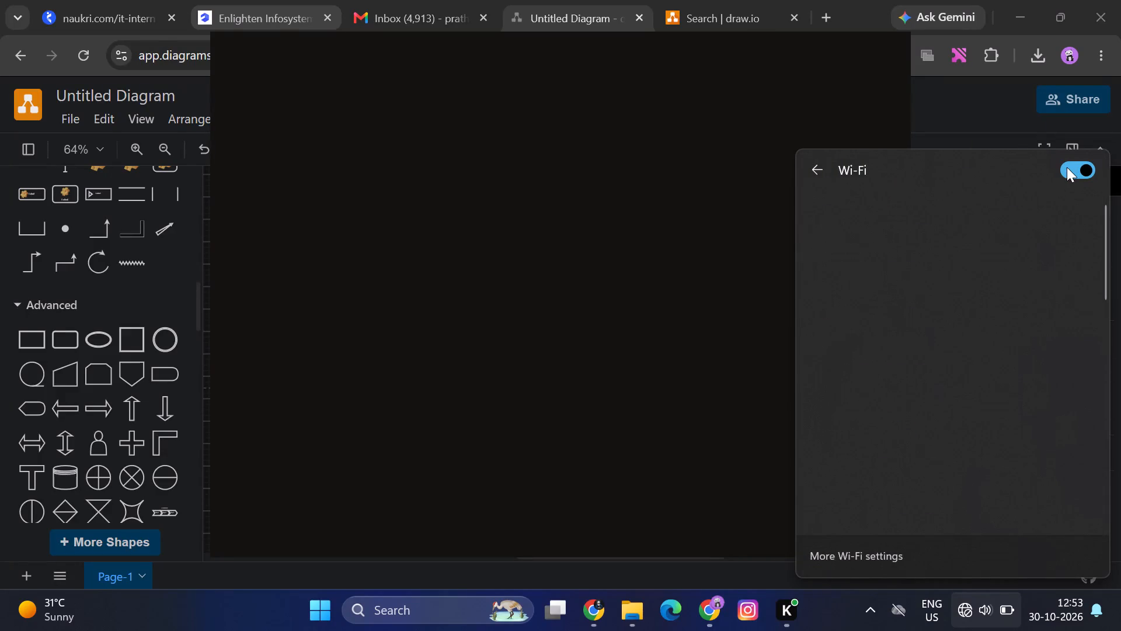
click(908, 217)
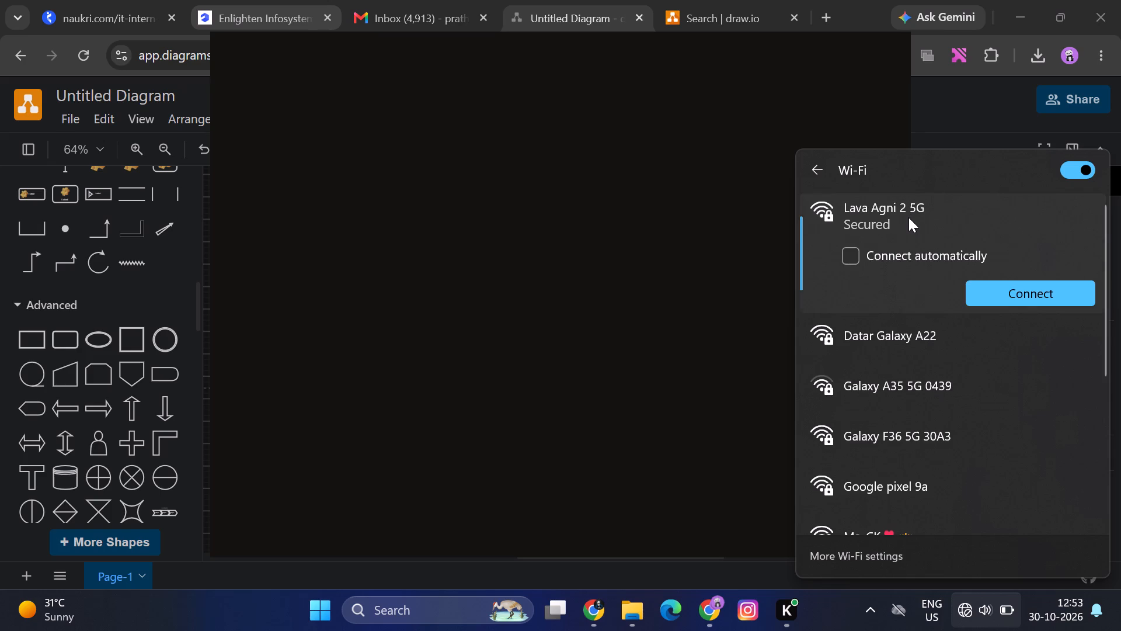
click(974, 294)
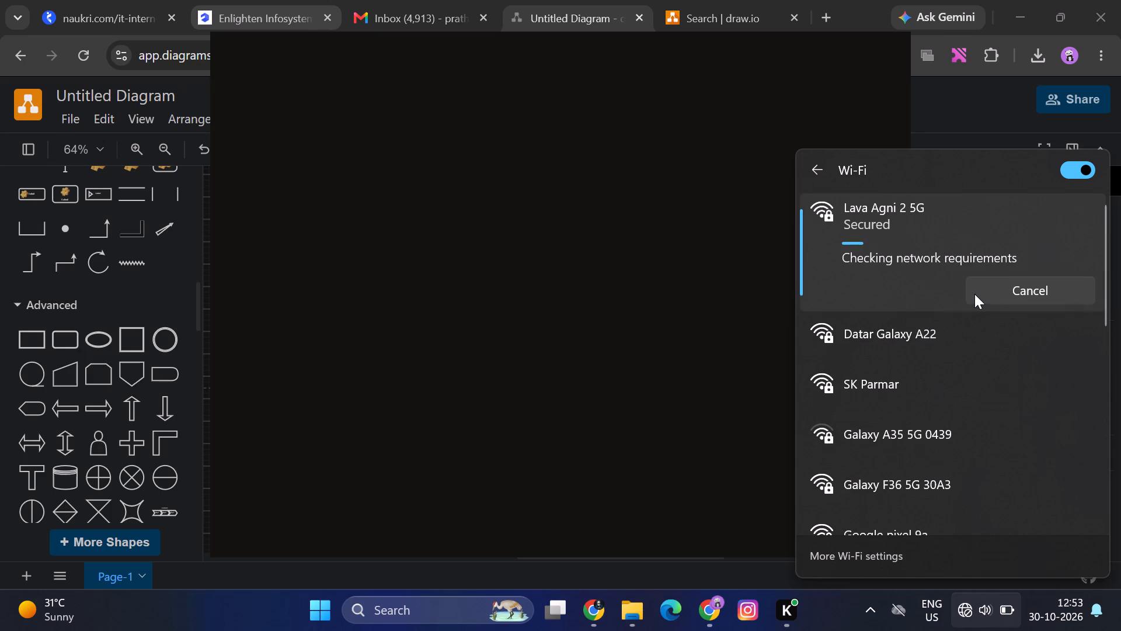